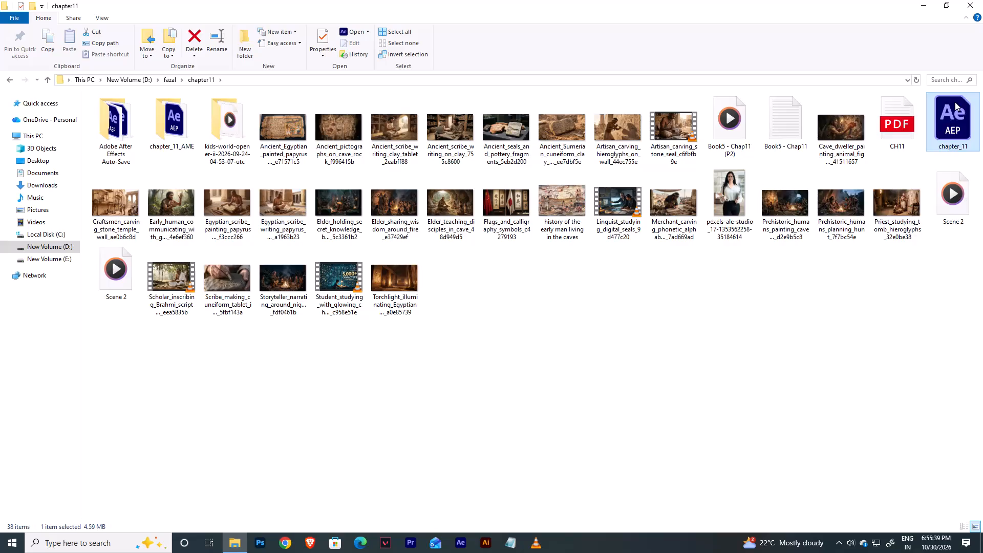
# Bring up the choice of programs for opening the chapter_11 After Effects project file.
pyautogui.click(838, 178)
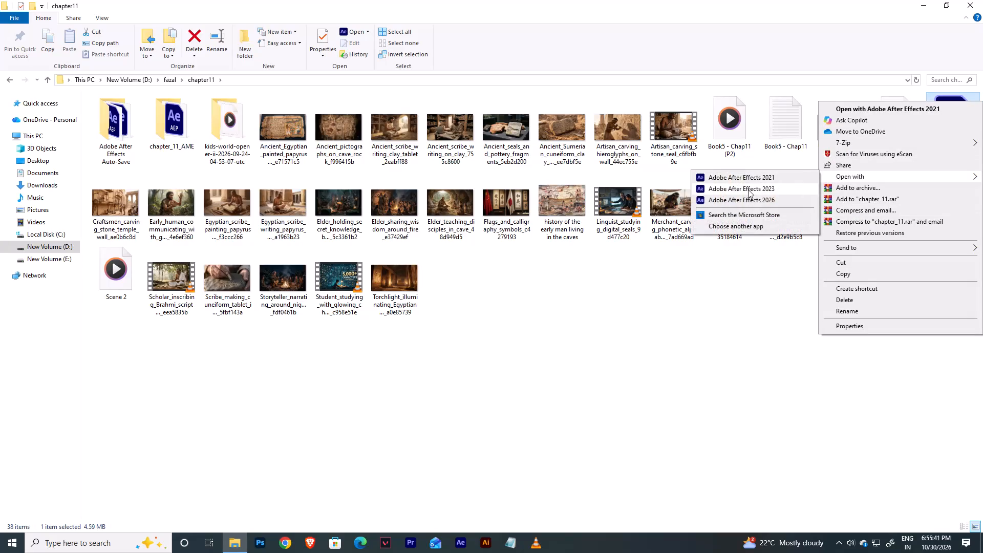
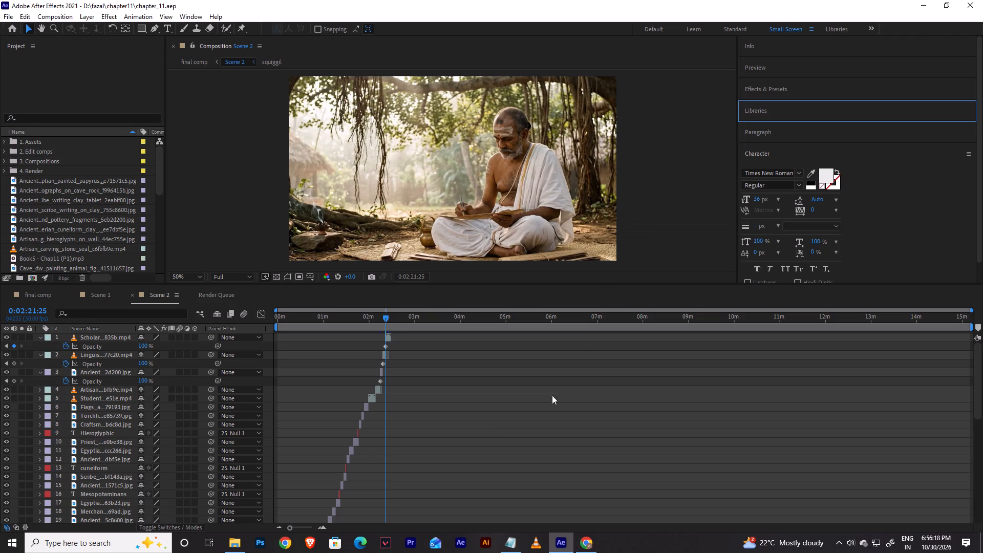
pyautogui.click(496, 419)
pyautogui.write('====')
pyautogui.press('=')
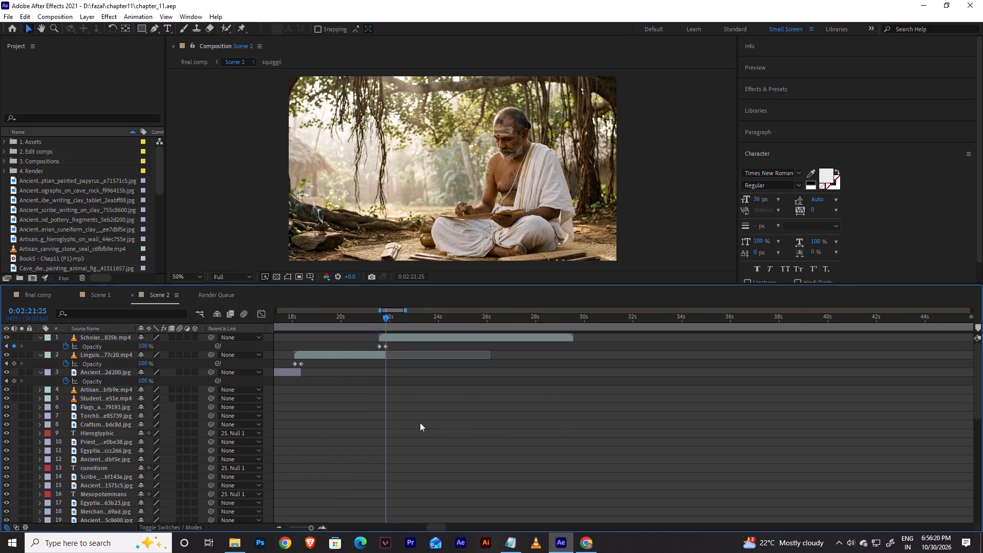
pyautogui.press('space')
pyautogui.press('space')
pyautogui.moveTo(417, 420); pyautogui.dragTo(511, 428)
pyautogui.click(470, 323)
pyautogui.press('space')
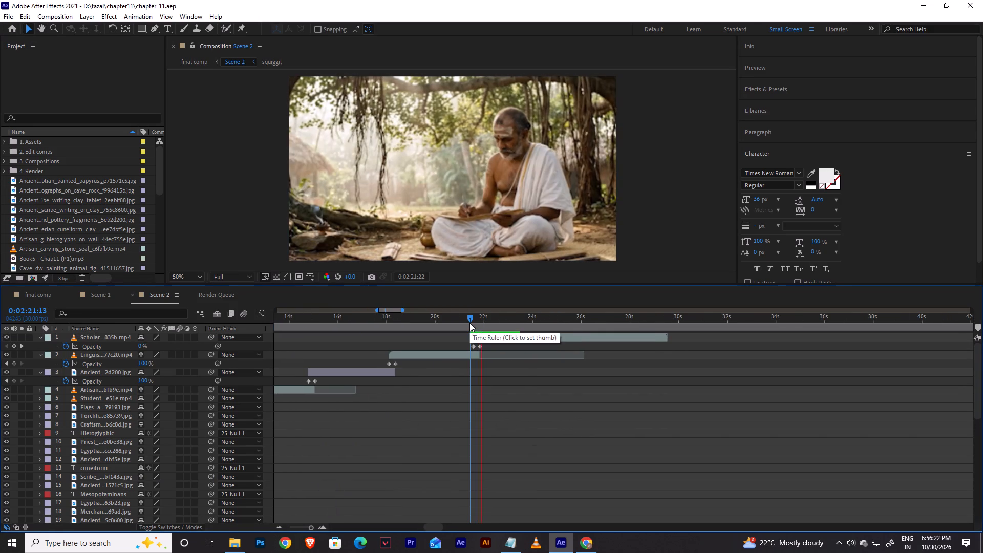
pyautogui.press('space')
# Play Scene 2 from 0:02:18:03 through the Linguist and Scholar clips, and move the playhead to 0:02:25:15.
pyautogui.moveTo(445, 314); pyautogui.dragTo(389, 318)
pyautogui.press('space')
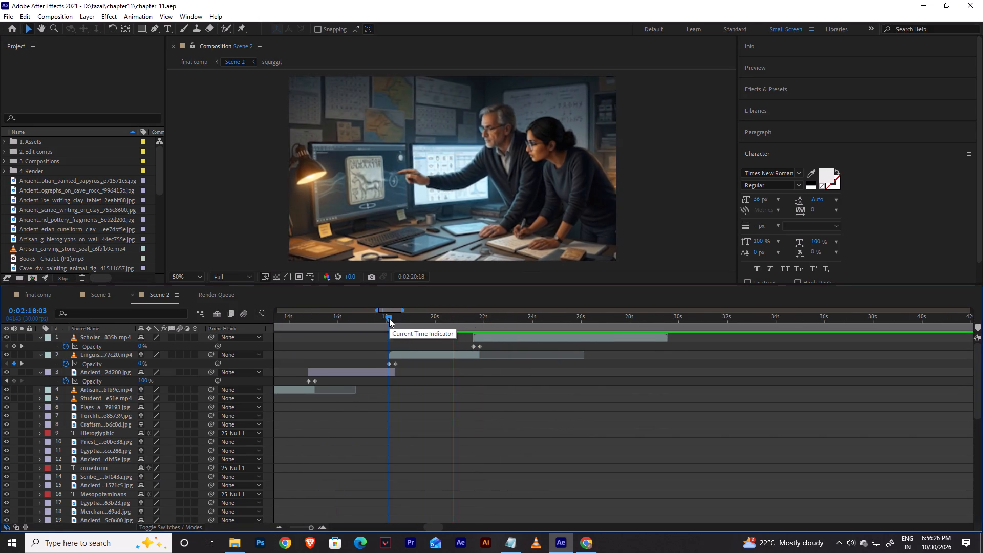
pyautogui.press('space')
pyautogui.press('space')
pyautogui.press('space')
pyautogui.press('space')
pyautogui.press('space')
pyautogui.press('space')
pyautogui.press('space')
pyautogui.press('space')
pyautogui.press('space')
pyautogui.press('space')
pyautogui.moveTo(505, 415); pyautogui.dragTo(473, 418)
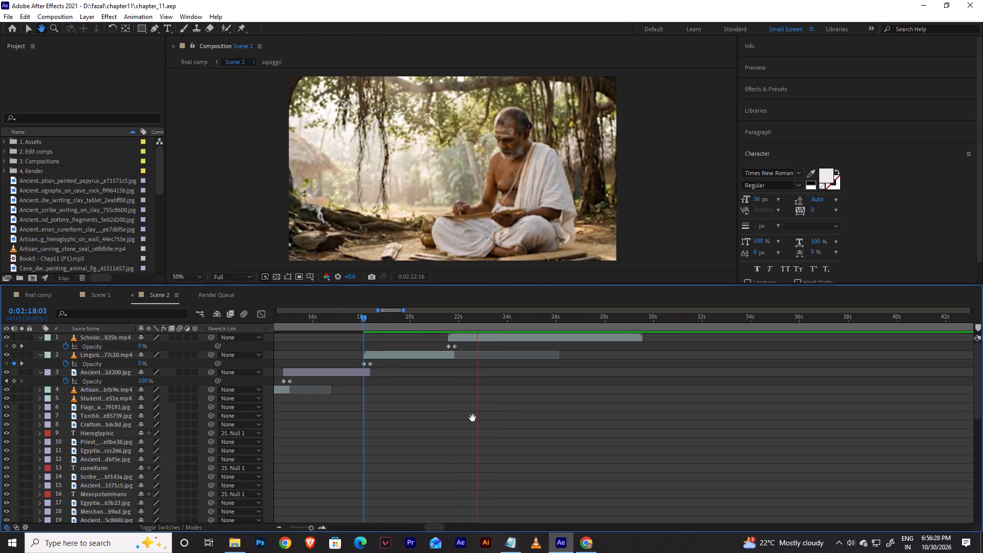
pyautogui.moveTo(473, 418); pyautogui.dragTo(463, 421)
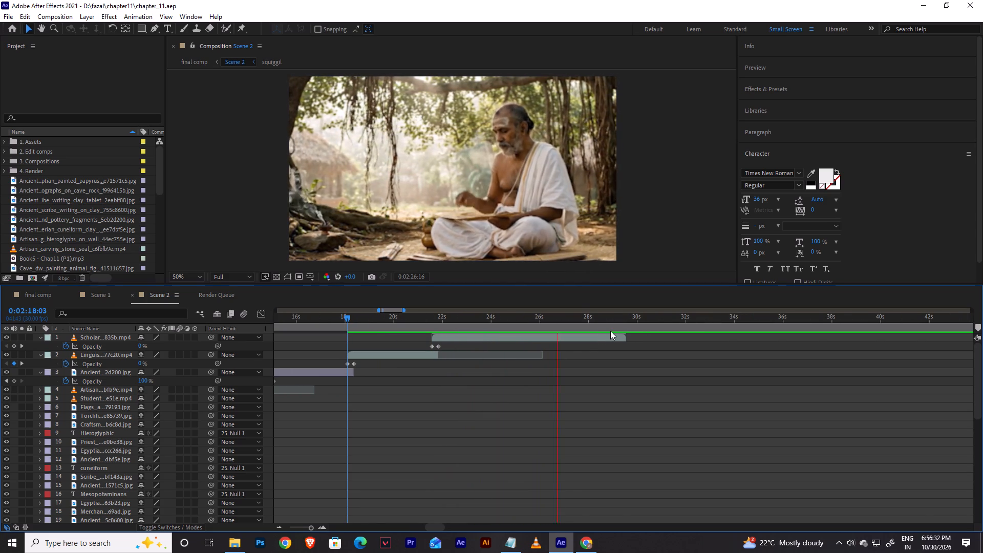
pyautogui.press('space')
pyautogui.moveTo(539, 320); pyautogui.dragTo(529, 320)
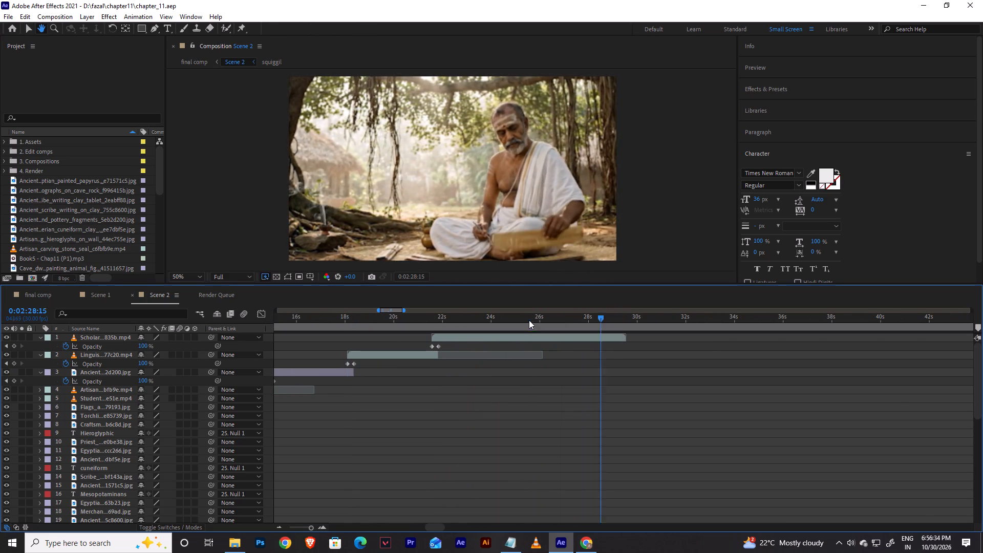
pyautogui.moveTo(529, 320); pyautogui.dragTo(527, 321)
# In the Book5 - Chap11 Notepad script, copy the sentence "Most of the Indian scripts have been derived from the Brahmi script".
pyautogui.hotkey('alt', 'Tab')
pyautogui.keyDown('alt'); pyautogui.click(639, 251); pyautogui.keyUp('alt')
pyautogui.click(492, 235)
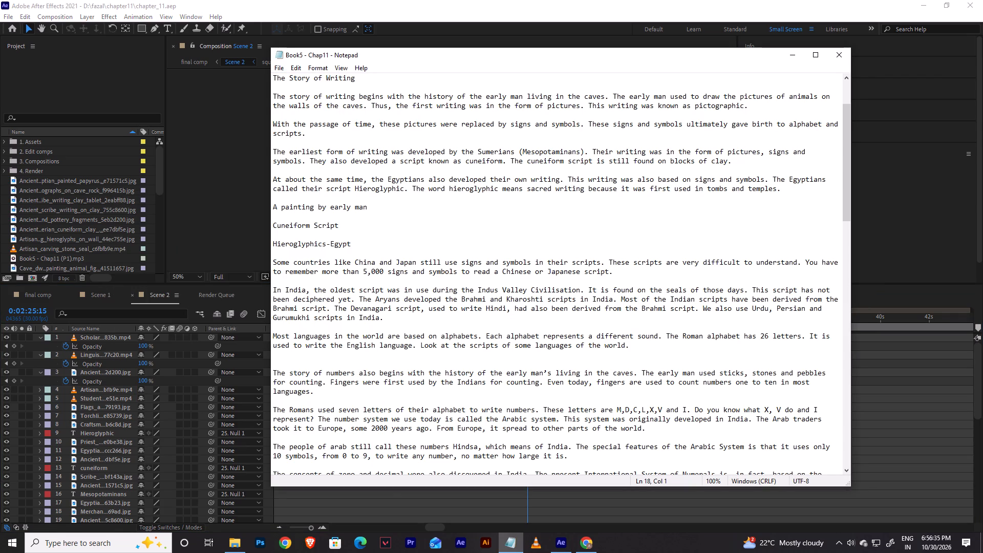
pyautogui.scroll(-2, 410, 277)
pyautogui.click(357, 230)
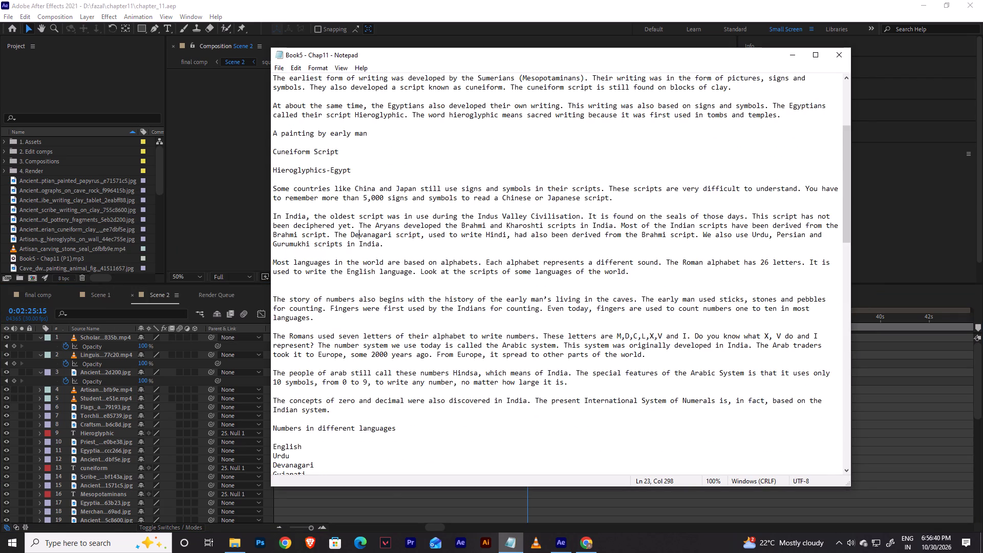
pyautogui.moveTo(622, 227); pyautogui.dragTo(655, 226)
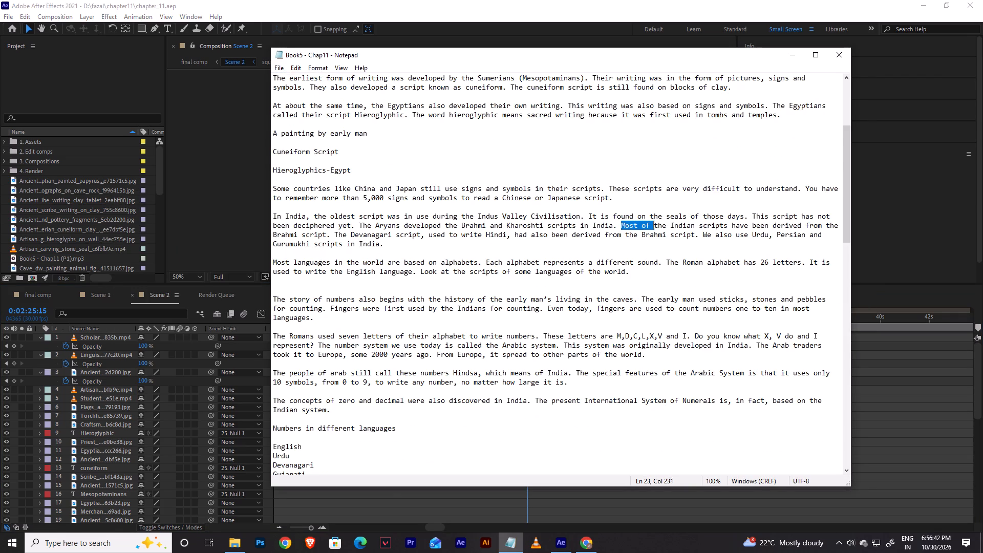
pyautogui.moveTo(655, 226); pyautogui.dragTo(326, 237)
pyautogui.hotkey('ctrl', 'x')
pyautogui.hotkey('ctrl', 'x')
pyautogui.hotkey('ctrl', 'z')
pyautogui.hotkey('ctrl', 'c')
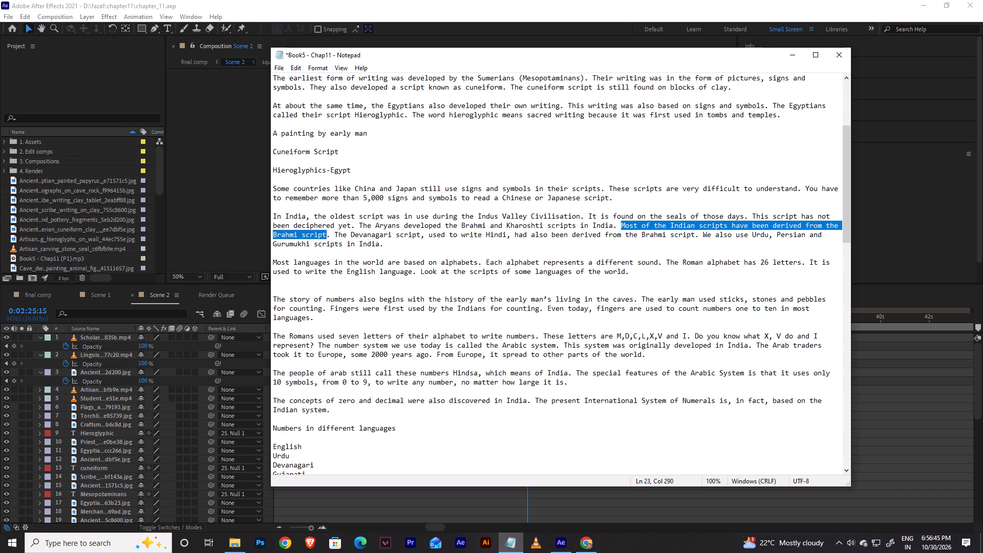
pyautogui.hotkey('ctrl', 'c')
pyautogui.hotkey('ctrl', 'c')
# Switch to Chrome and run a Google image search in a new tab for the copied Brahmi script sentence.
pyautogui.hotkey('alt', 'Tab')
pyautogui.hotkey('alt', 'Tab')
pyautogui.click(591, 546)
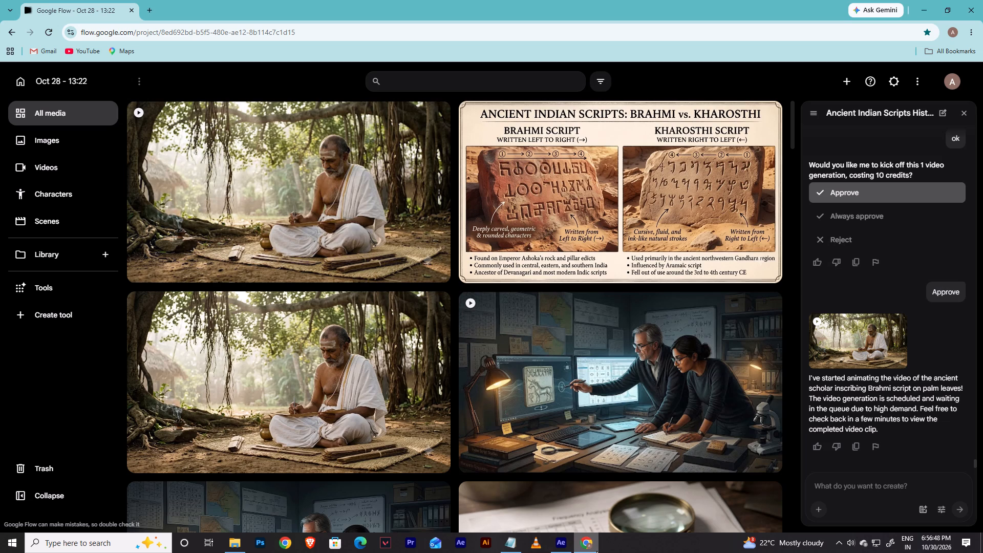
pyautogui.click(150, 6)
pyautogui.hotkey('ctrl', 'v')
pyautogui.press('Return')
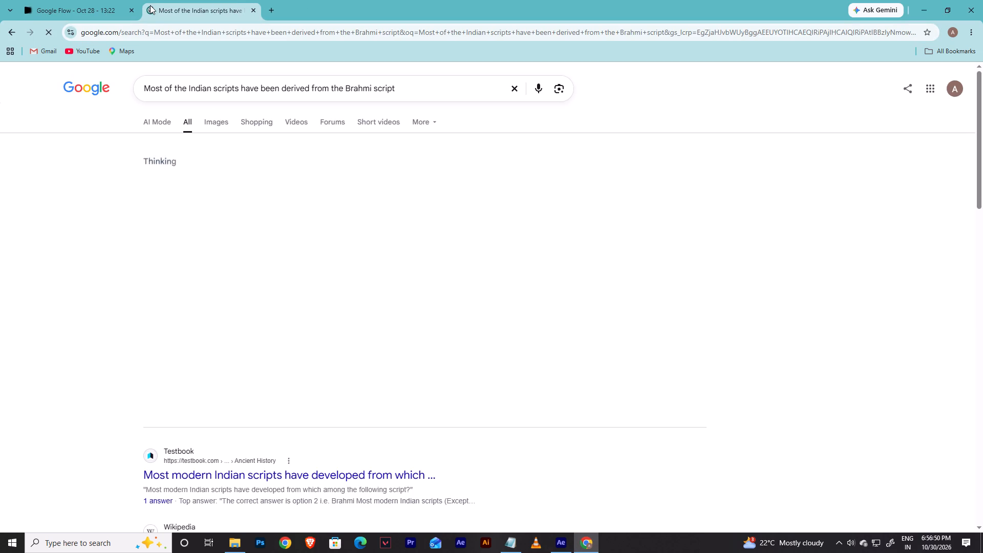
pyautogui.click(210, 116)
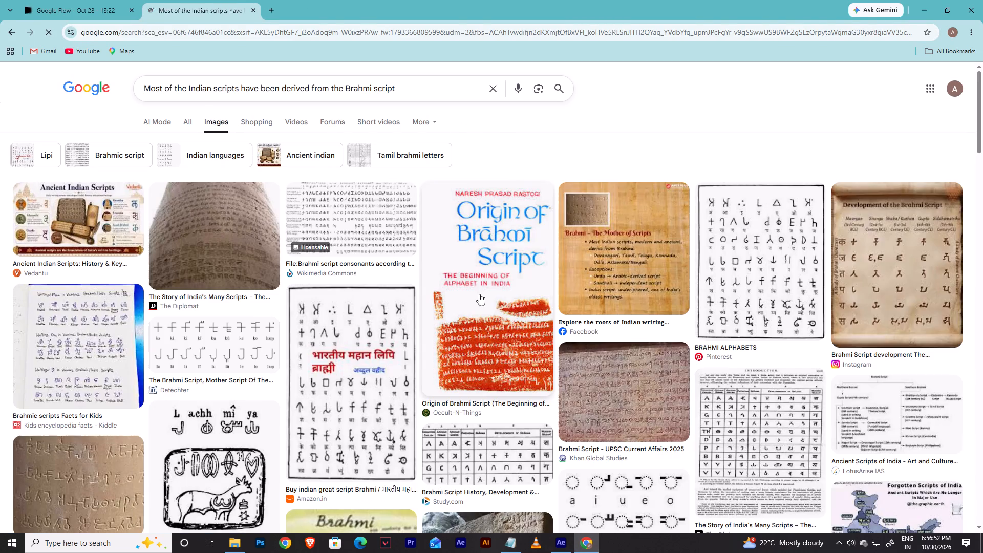
# Examine image results for the Brahmi script, including The Diplomat, Pinterest and Bharatpedia pictures.
pyautogui.click(219, 214)
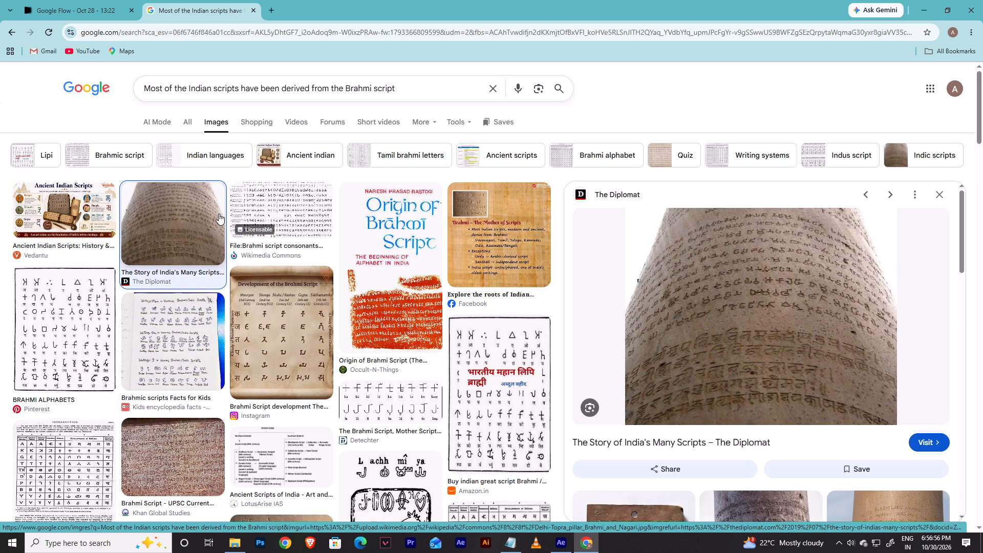
pyautogui.click(147, 370)
pyautogui.click(89, 309)
pyautogui.hotkey('alt', 'Tab')
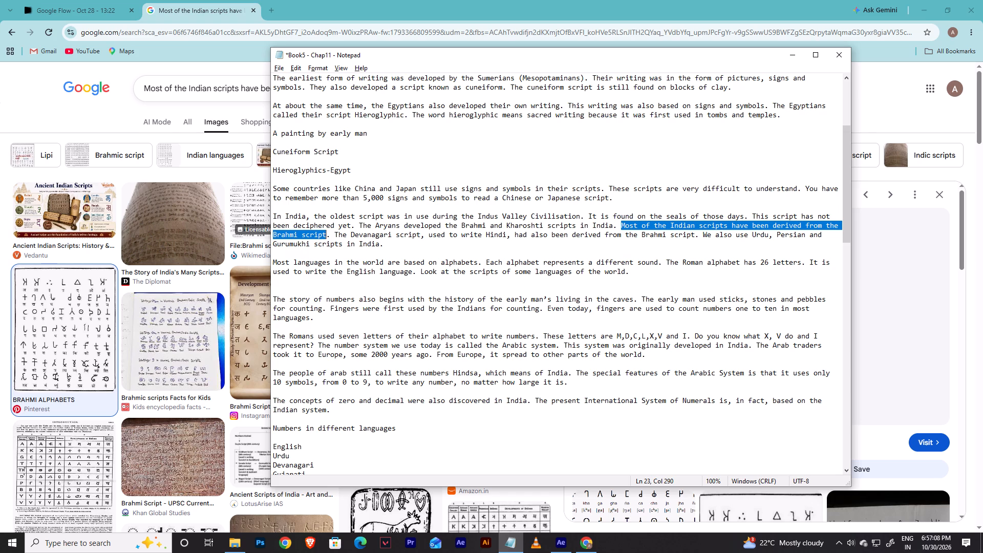
pyautogui.hotkey('alt', 'Tab')
pyautogui.scroll(-4, 489, 316)
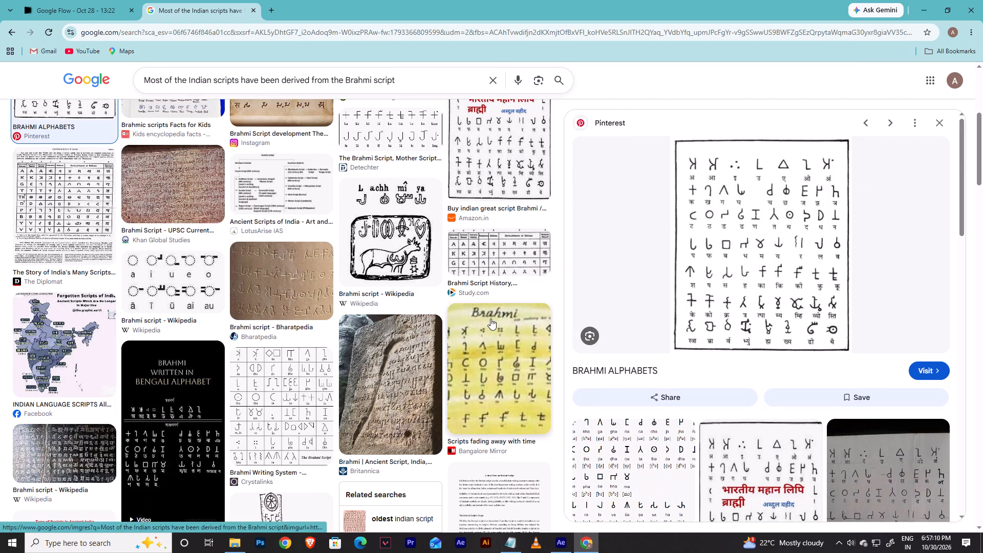
pyautogui.click(308, 265)
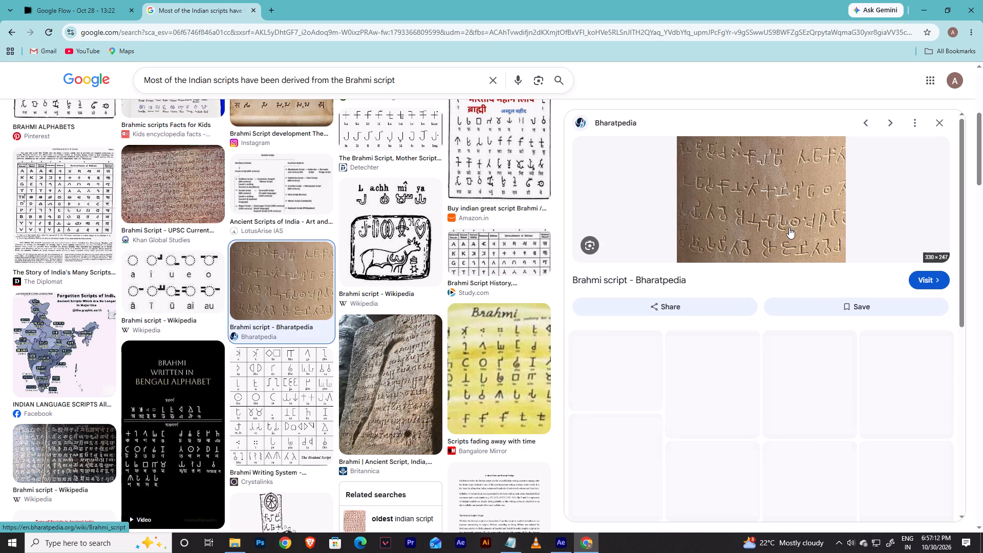
pyautogui.scroll(5, 324, 238)
# Filter the image results to the Large size.
pyautogui.click(455, 119)
pyautogui.click(460, 150)
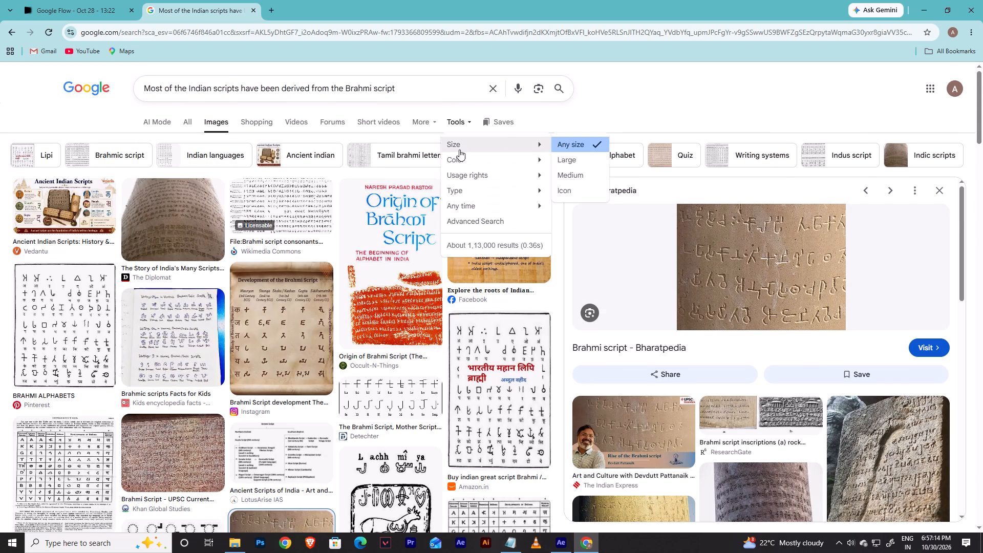
pyautogui.click(567, 159)
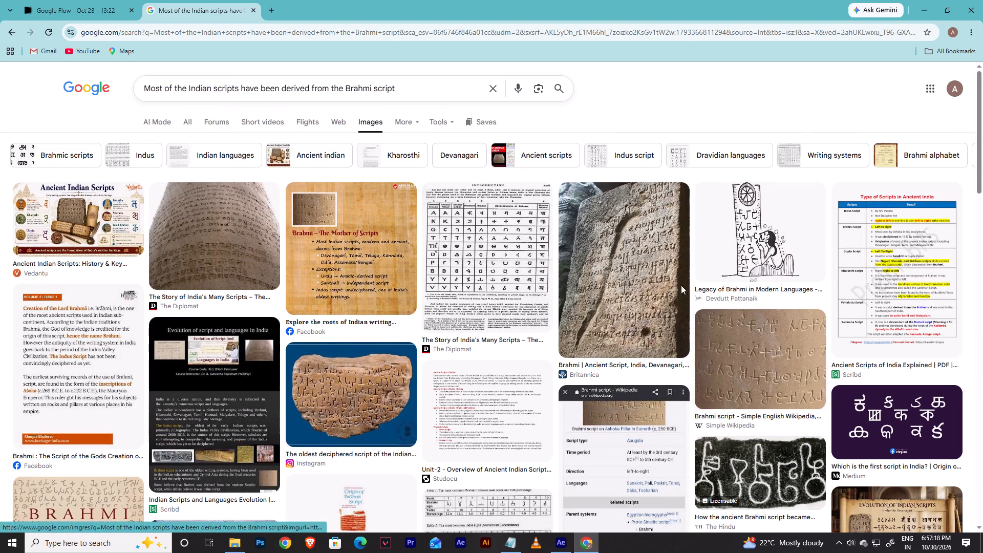
pyautogui.click(638, 259)
pyautogui.scroll(-4, 798, 293)
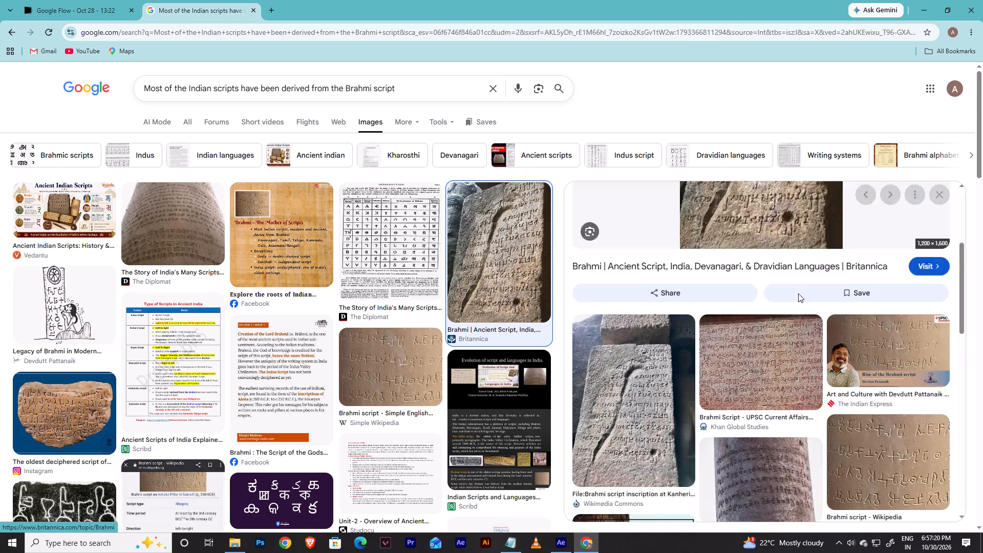
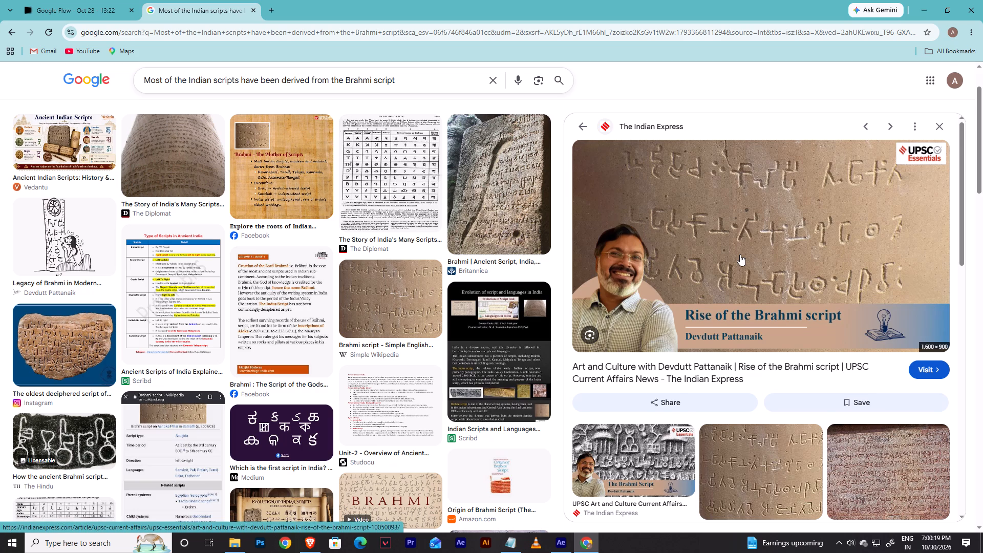
pyautogui.scroll(-2, 740, 254)
pyautogui.click(761, 321)
pyautogui.click(781, 198)
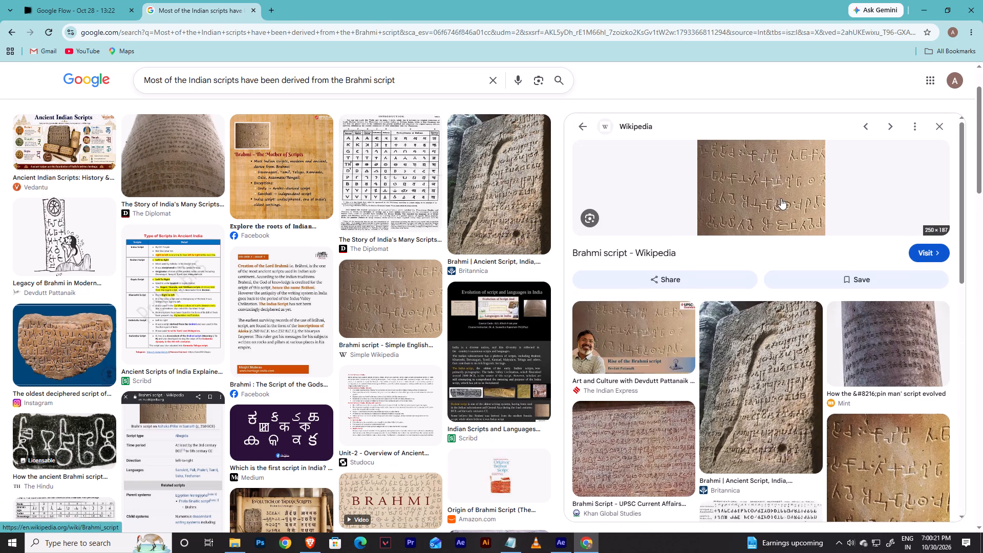
pyautogui.scroll(-4, 661, 259)
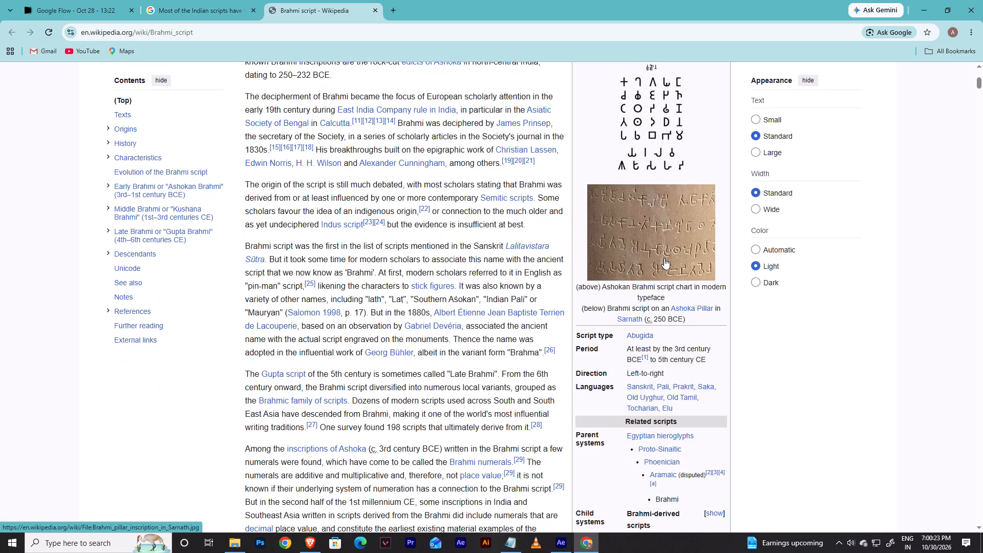
pyautogui.click(659, 214)
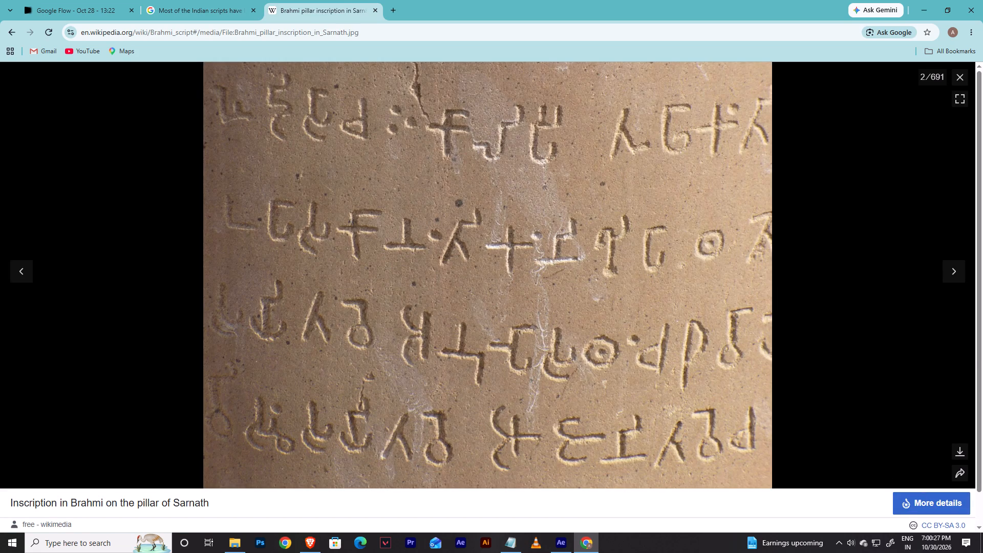
# Download the original 1600×1200 px file of the Brahmi pillar inscription photo.
pyautogui.click(956, 451)
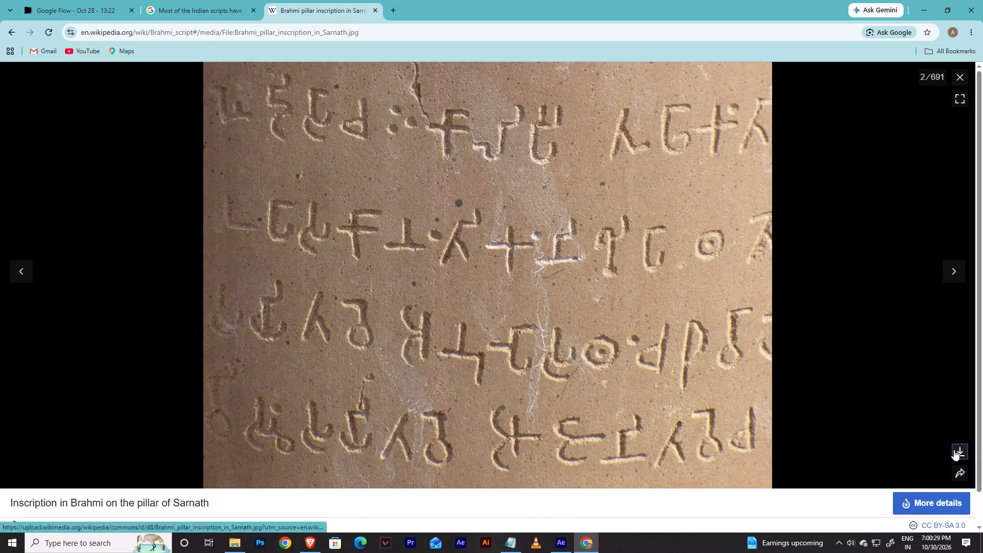
pyautogui.click(895, 337)
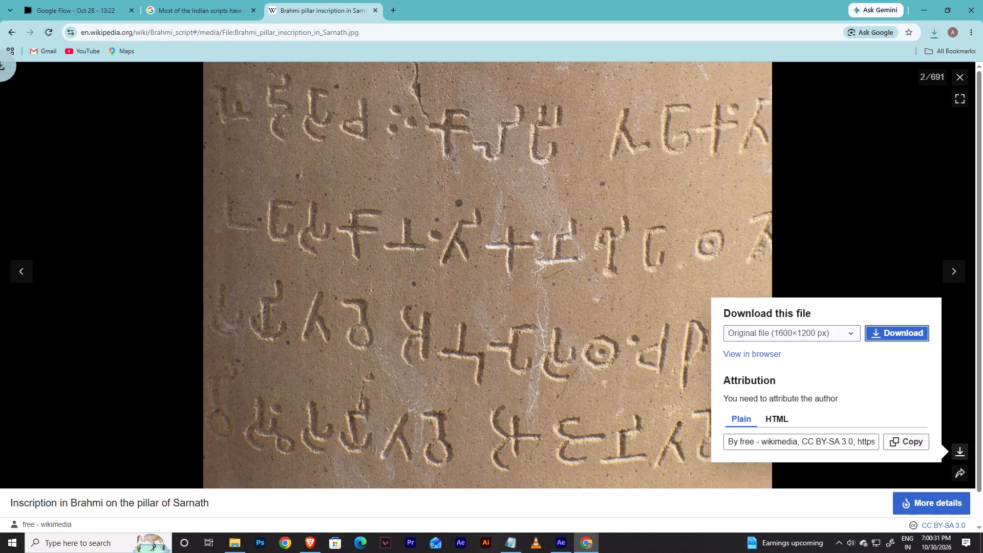
# Move the downloaded Brahmi pillar inscription image from its download folder into the chapter11 folder.
pyautogui.click(907, 58)
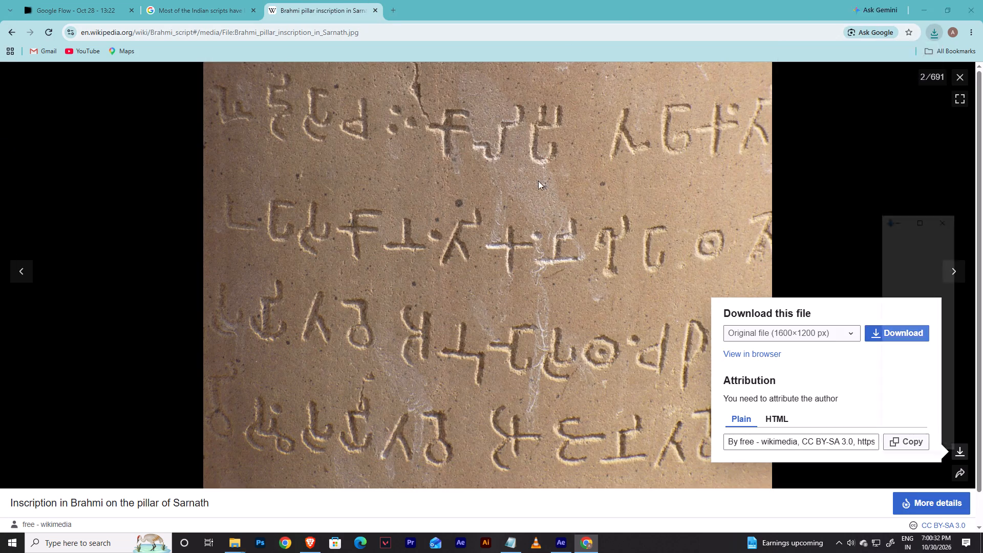
pyautogui.hotkey('ctrl', 'x')
pyautogui.hotkey('ctrl', 'x')
pyautogui.hotkey('alt', 'Tab')
pyautogui.hotkey('alt', 'Tab')
pyautogui.hotkey('alt', 'Tab')
pyautogui.keyDown('alt'); pyautogui.click(718, 356); pyautogui.keyUp('alt')
pyautogui.click(466, 423)
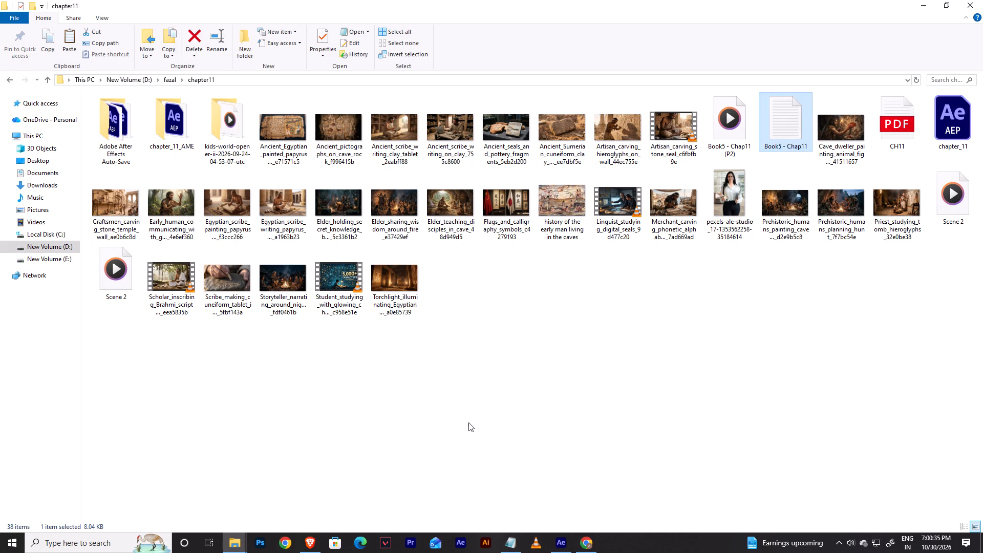
pyautogui.hotkey('ctrl', 'v')
# Import the Brahmi pillar inscription image into the After Effects project and add it as Scene 2's top layer, starting at 0:02:25:15.
pyautogui.moveTo(829, 115); pyautogui.dragTo(594, 552)
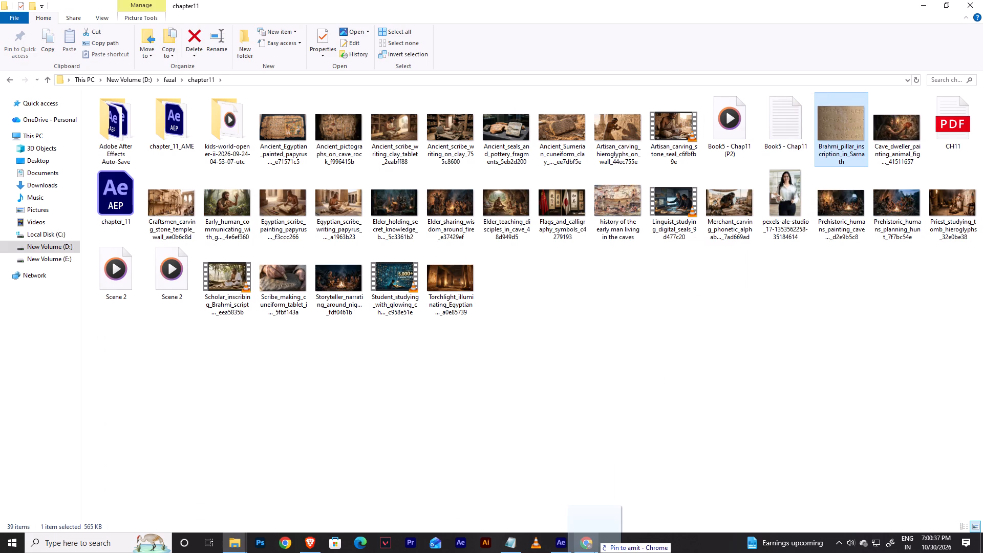
pyautogui.moveTo(594, 552); pyautogui.dragTo(77, 200)
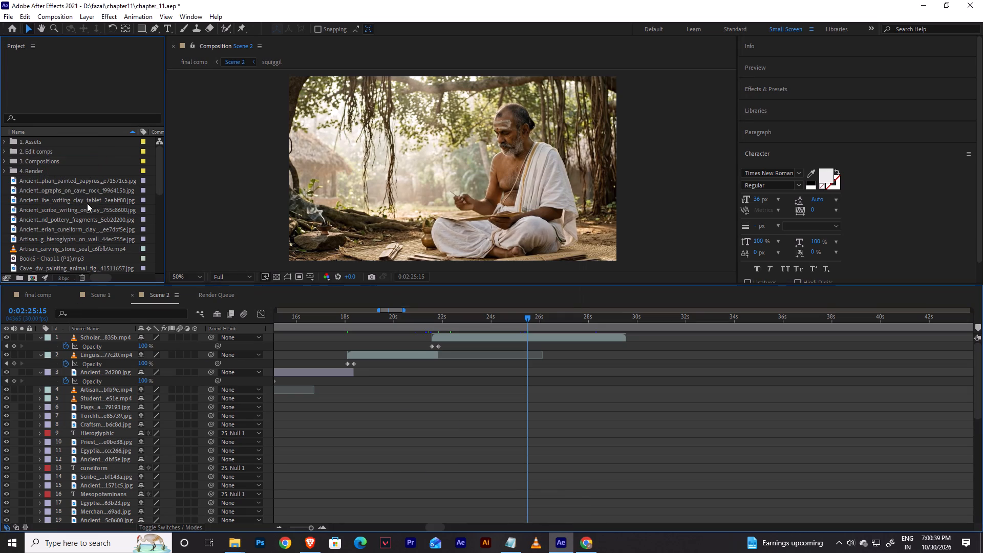
pyautogui.moveTo(41, 269); pyautogui.dragTo(542, 347)
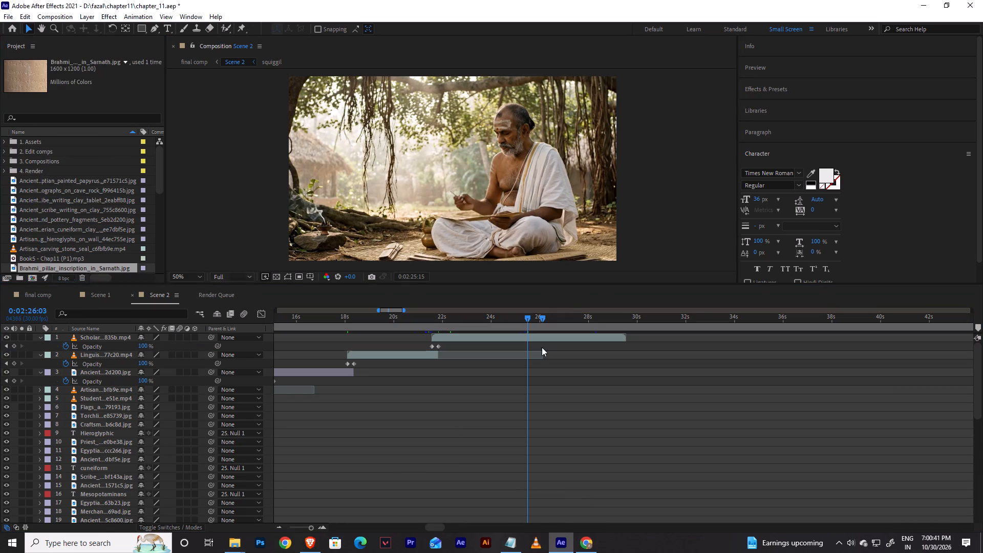
pyautogui.press('[')
pyautogui.hotkey('ctrl', ']')
pyautogui.hotkey('ctrl', ']')
# Scale the Brahmi pillar inscription layer to 56% so the whole photo fits within the Scene 2 frame.
pyautogui.press('s')
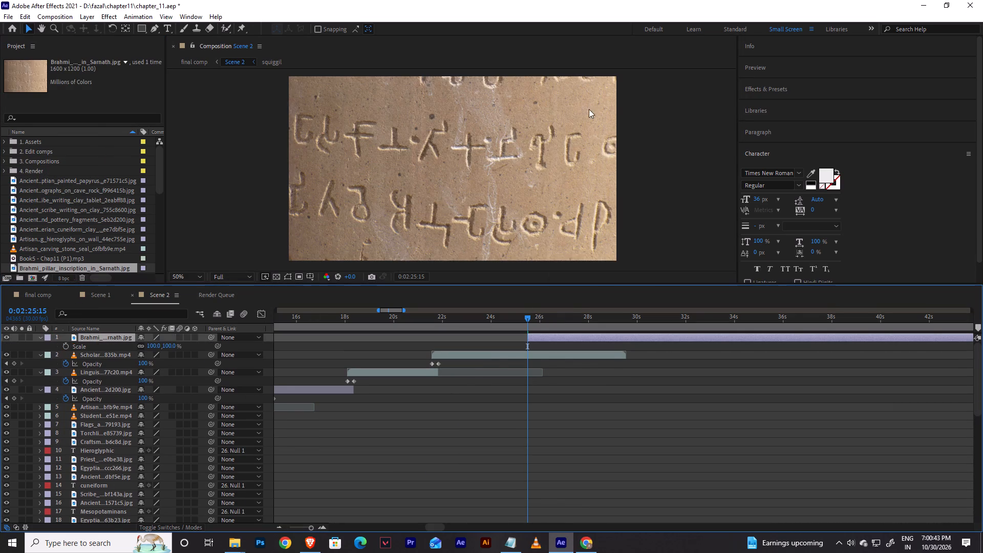
pyautogui.scroll(-1, 592, 105)
pyautogui.click(284, 267)
pyautogui.click(290, 279)
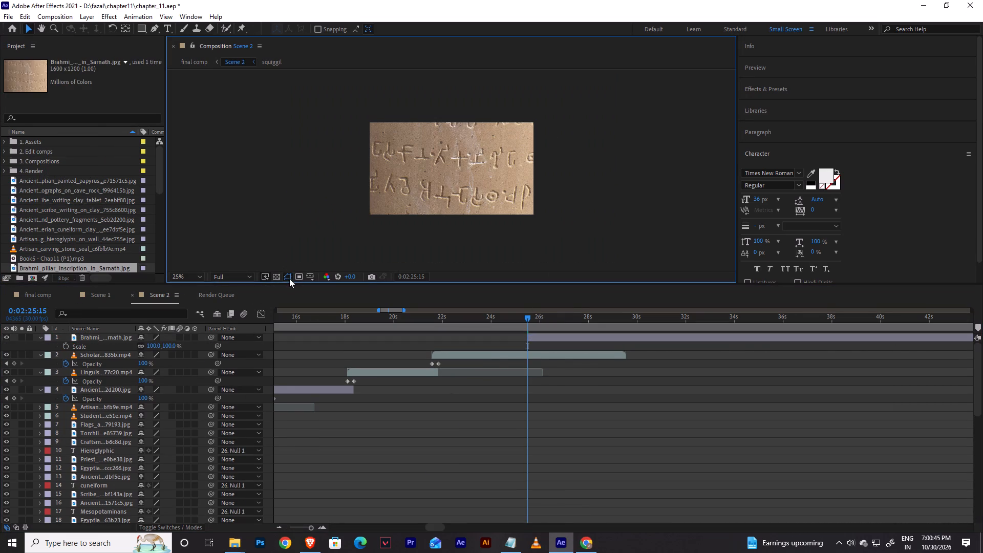
pyautogui.scroll(-3, 594, 234)
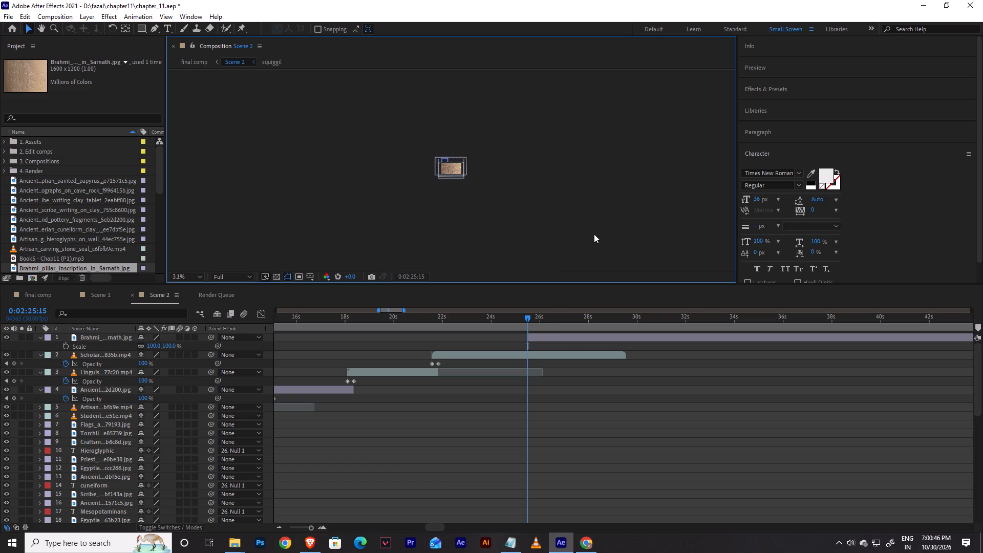
pyautogui.scroll(2, 594, 234)
pyautogui.click(562, 339)
pyautogui.scroll(1, 586, 164)
pyautogui.scroll(1, 535, 225)
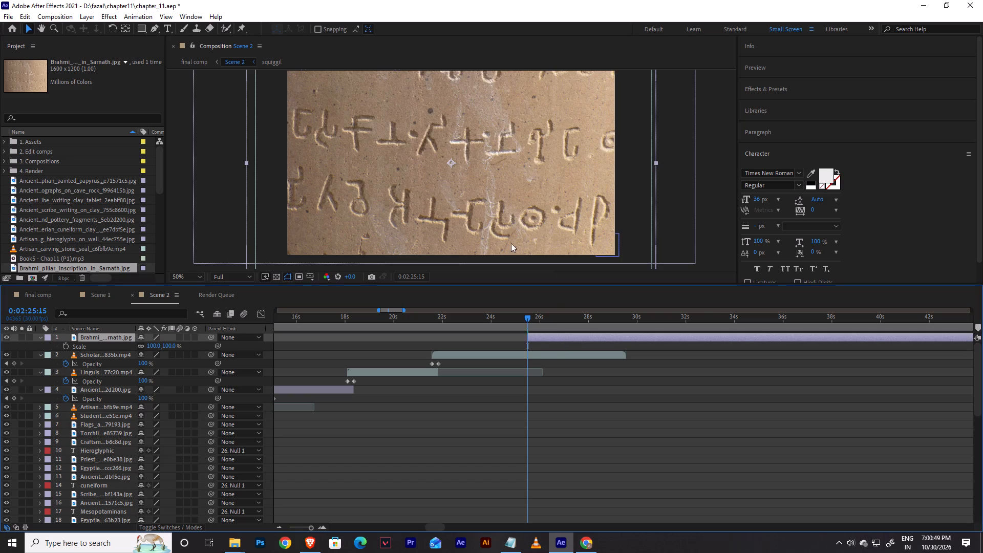
pyautogui.moveTo(153, 348); pyautogui.dragTo(142, 351)
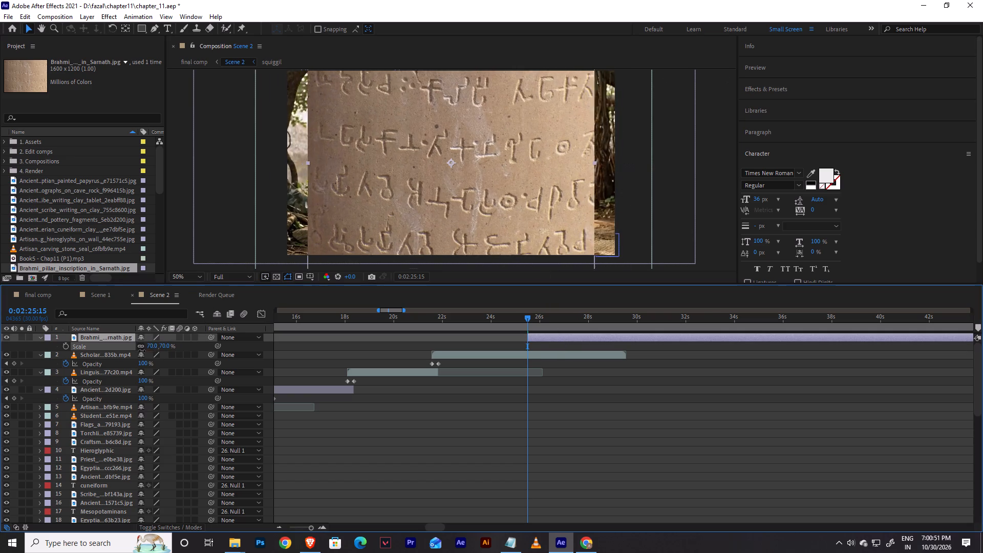
pyautogui.moveTo(142, 351); pyautogui.dragTo(145, 349)
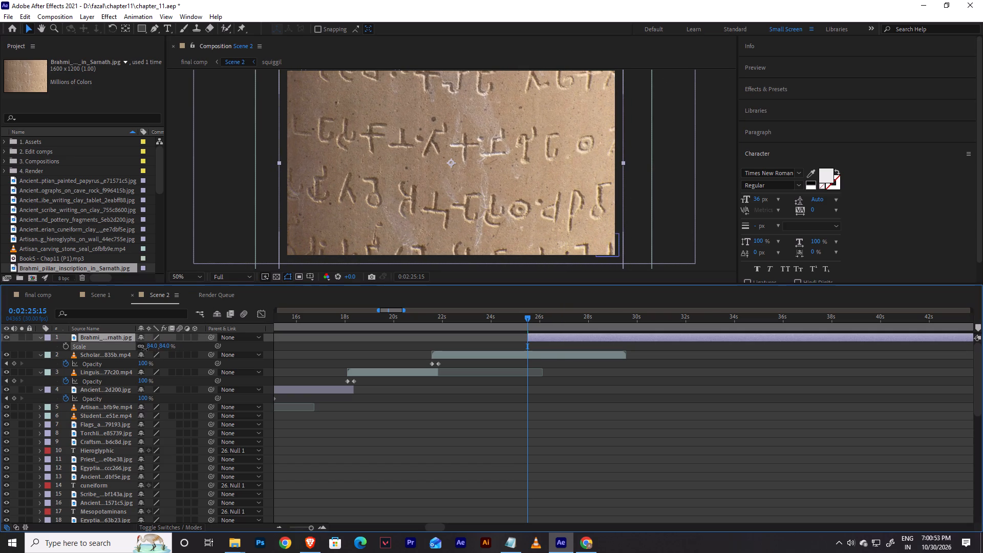
pyautogui.moveTo(145, 349); pyautogui.dragTo(154, 338)
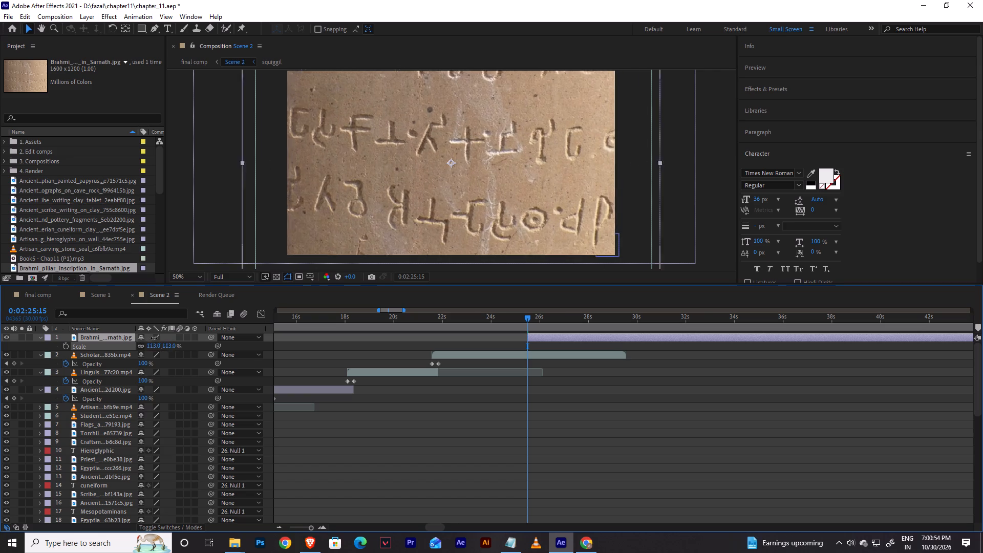
pyautogui.moveTo(154, 338); pyautogui.dragTo(118, 337)
pyautogui.scroll(-1, 585, 87)
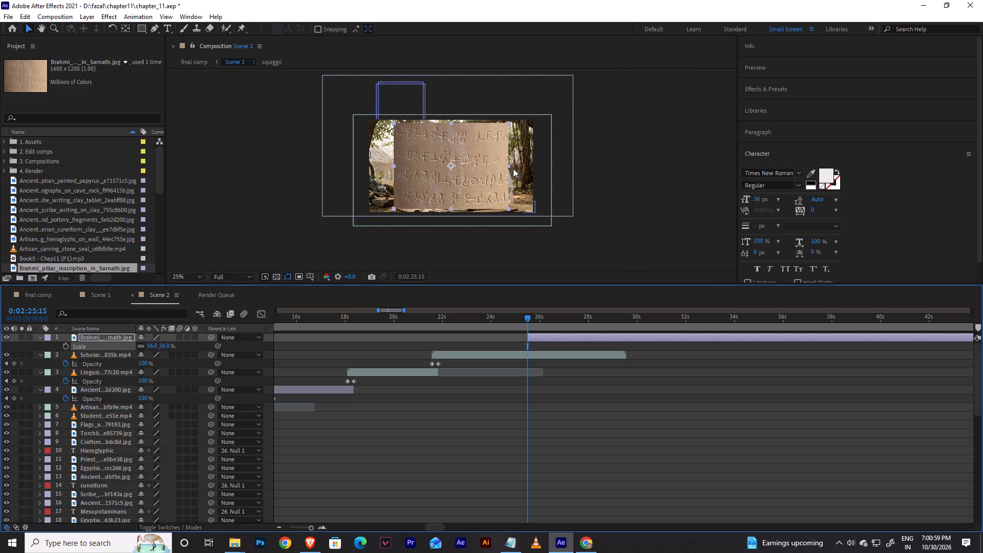
pyautogui.click(550, 401)
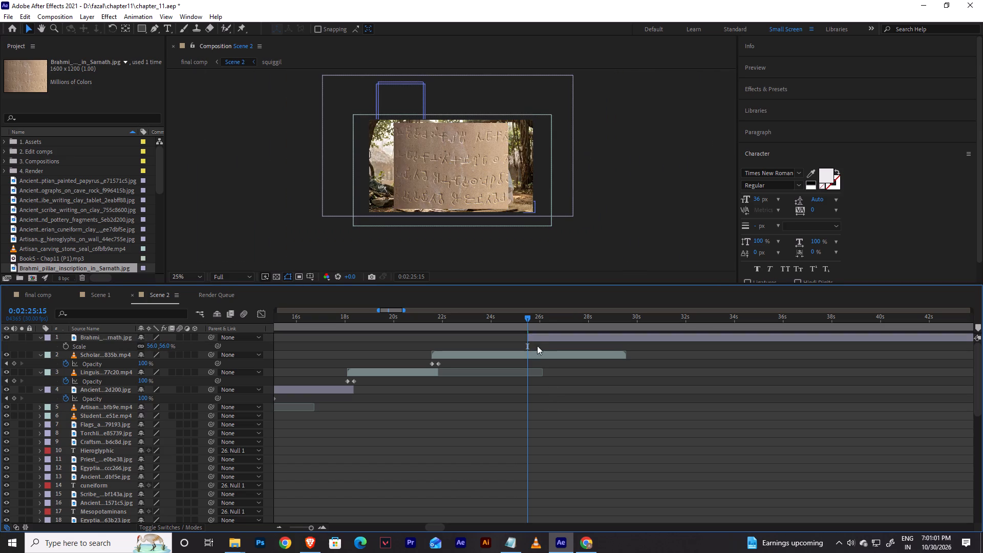
# Save the chapter_11 project.
pyautogui.scroll(1, 635, 159)
pyautogui.press('space')
pyautogui.moveTo(661, 146); pyautogui.dragTo(630, 154)
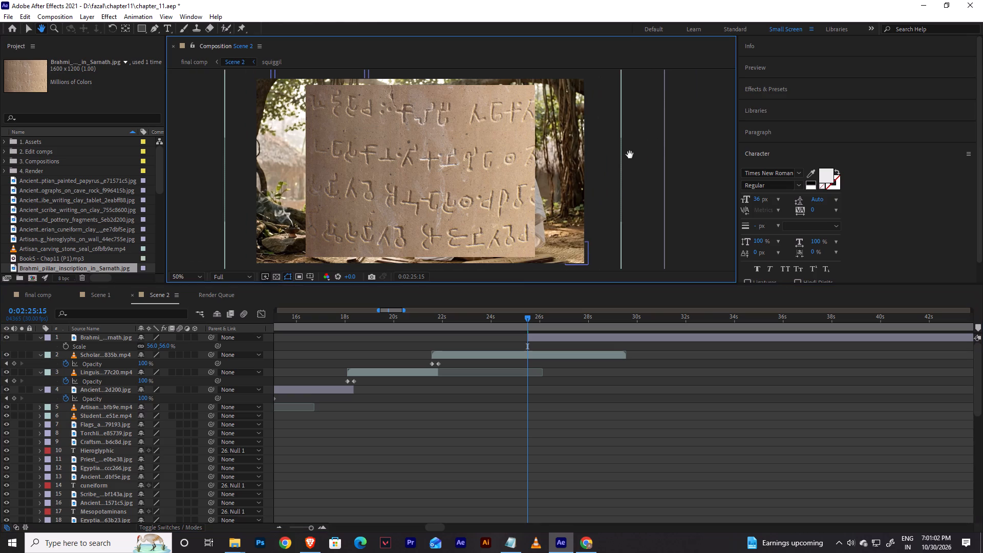
pyautogui.hotkey('ctrl', 's')
pyautogui.click(592, 395)
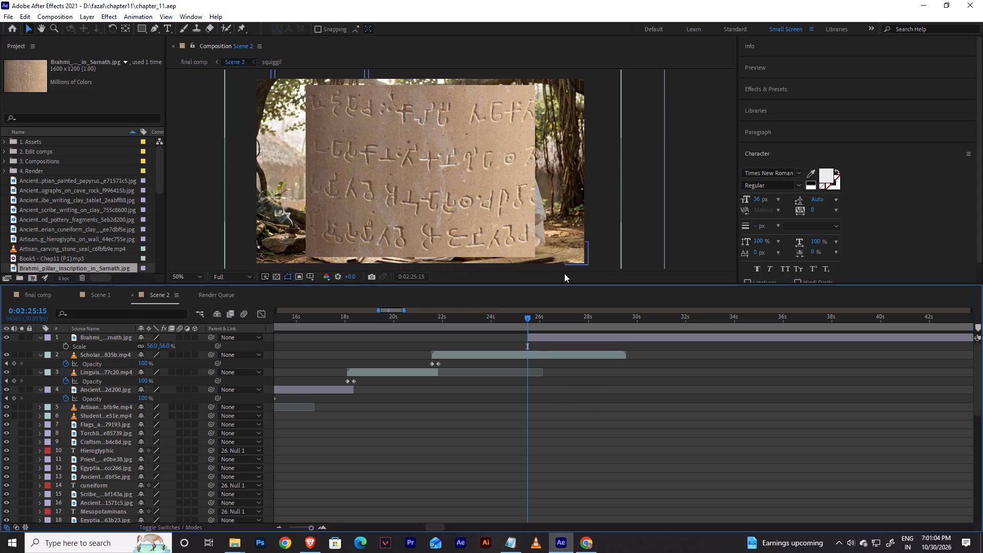
# Add a rounded rectangle mask covering the whole Brahmi pillar inscription layer.
pyautogui.click(543, 332)
pyautogui.click(539, 334)
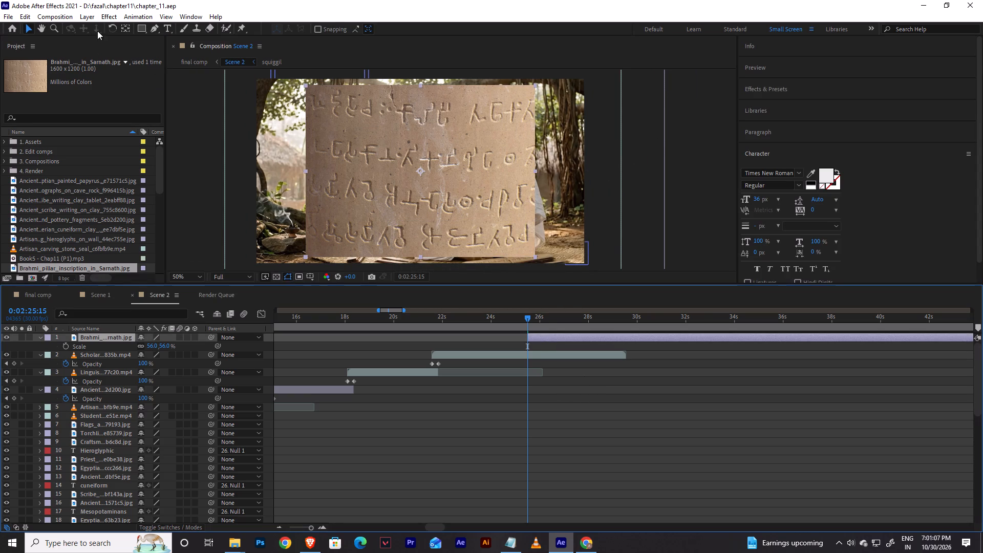
pyautogui.moveTo(143, 27); pyautogui.dragTo(168, 44)
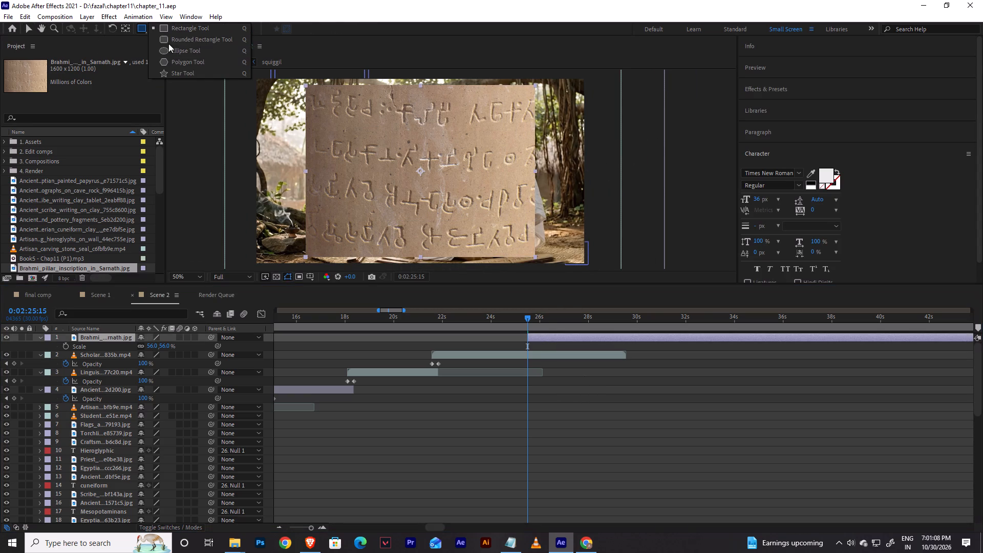
pyautogui.moveTo(168, 44); pyautogui.dragTo(175, 34)
pyautogui.doubleClick(142, 27)
# Add a Stroke layer style to the Brahmi pillar inscription layer, coloured white with size 6.6.
pyautogui.rightClick(462, 153)
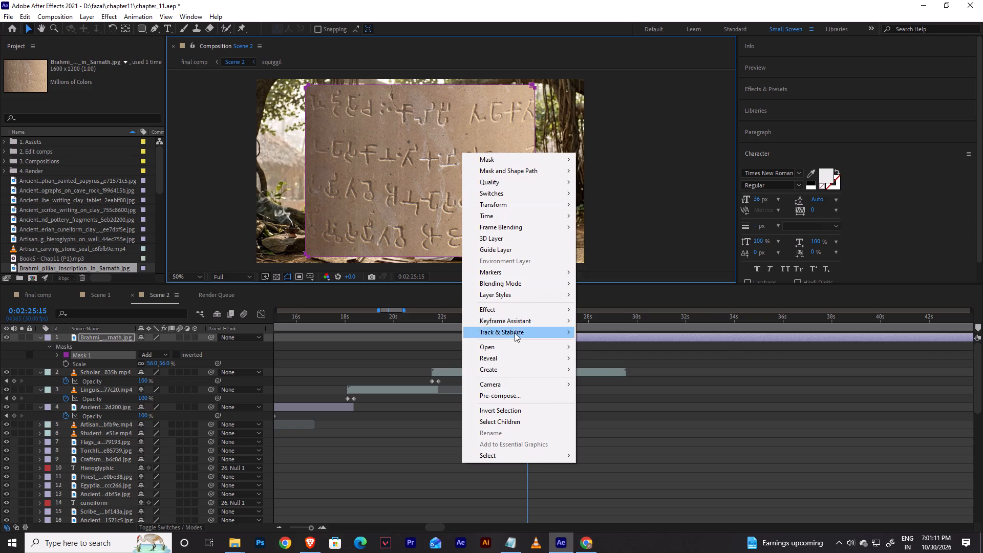
pyautogui.click(509, 296)
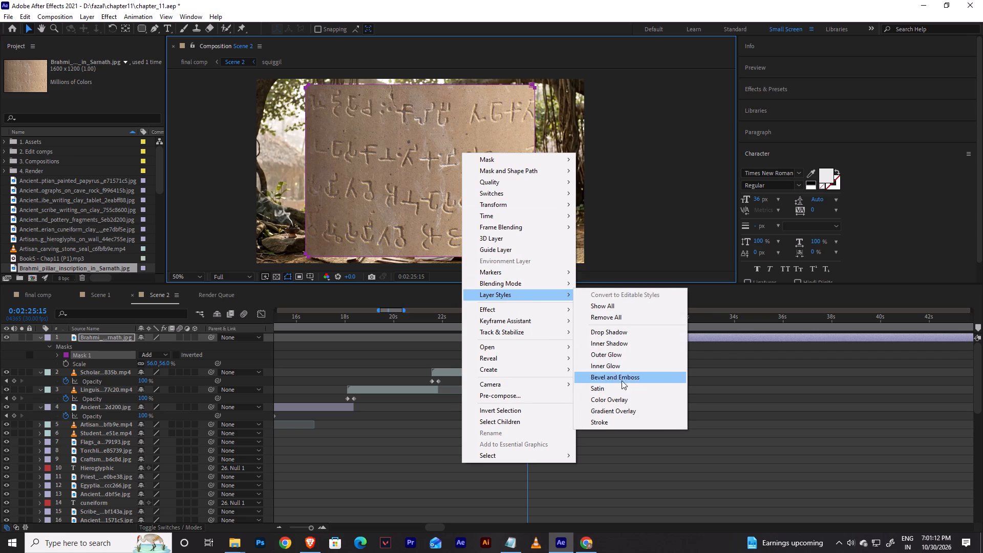
pyautogui.click(603, 420)
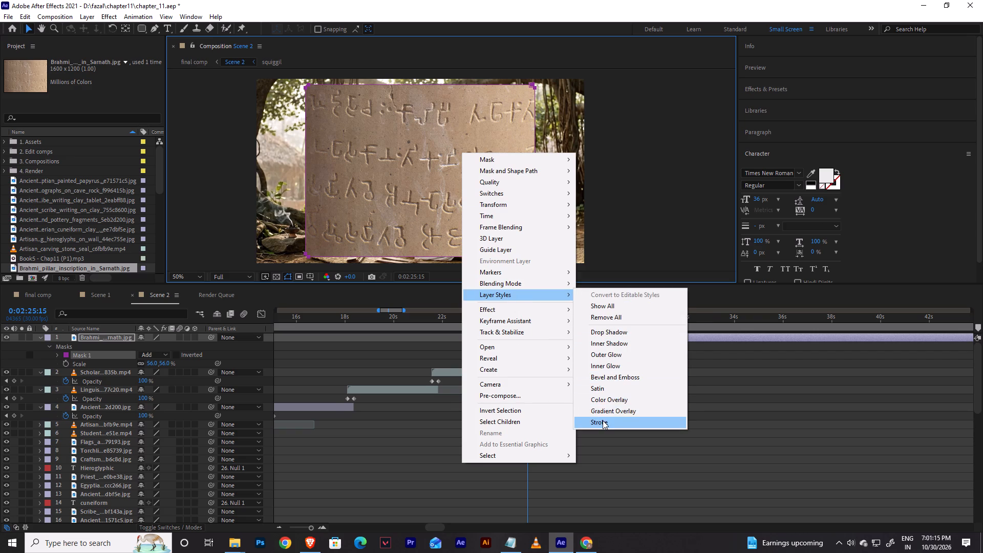
pyautogui.click(58, 389)
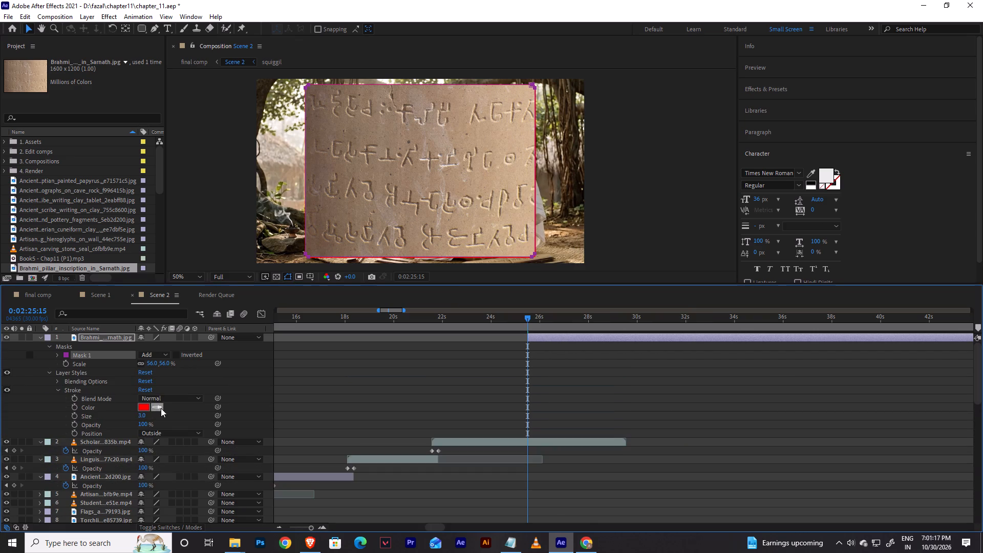
pyautogui.click(143, 406)
pyautogui.moveTo(515, 301); pyautogui.dragTo(374, 198)
pyautogui.press('Return')
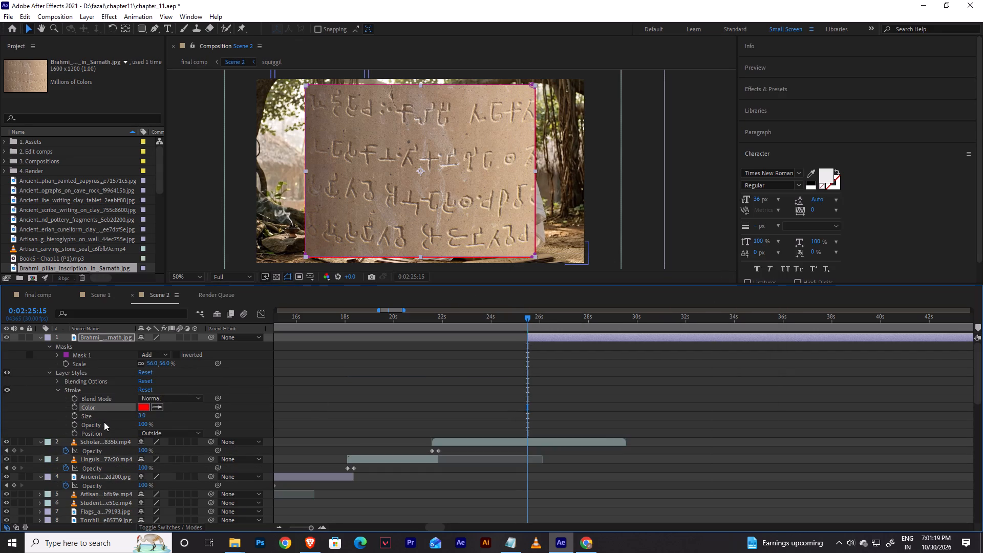
pyautogui.click(138, 404)
pyautogui.moveTo(556, 293); pyautogui.dragTo(468, 219)
pyautogui.press('Return')
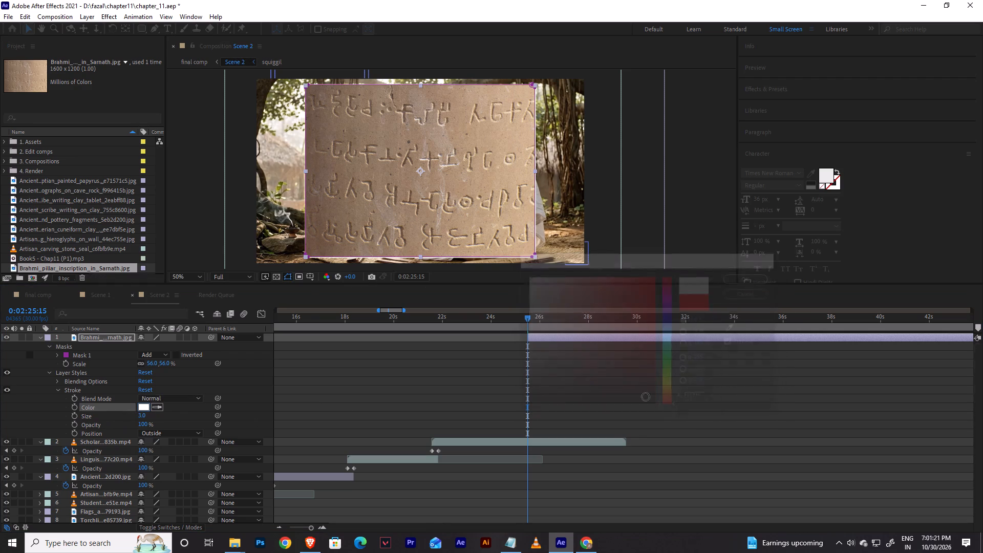
pyautogui.click(699, 450)
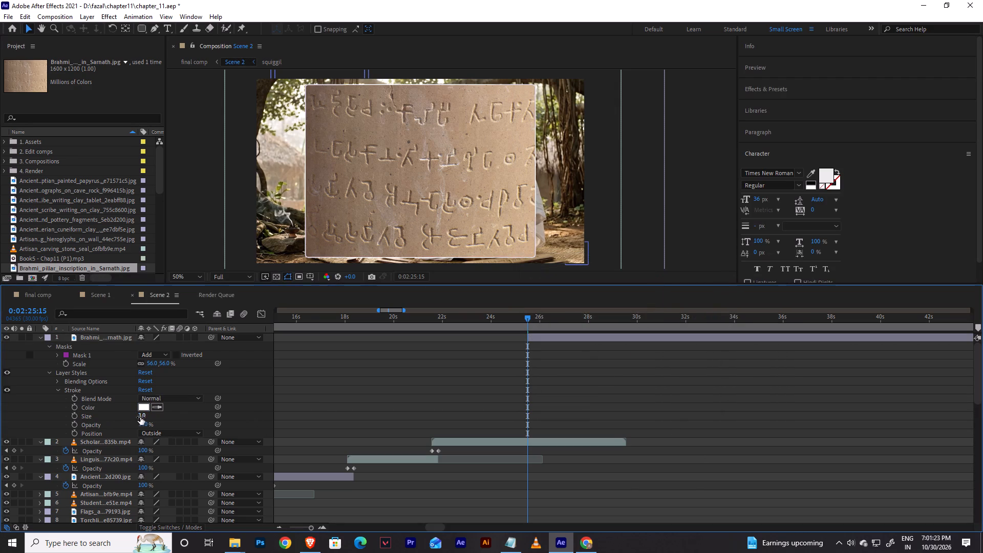
pyautogui.moveTo(141, 416); pyautogui.dragTo(156, 412)
pyautogui.click(594, 376)
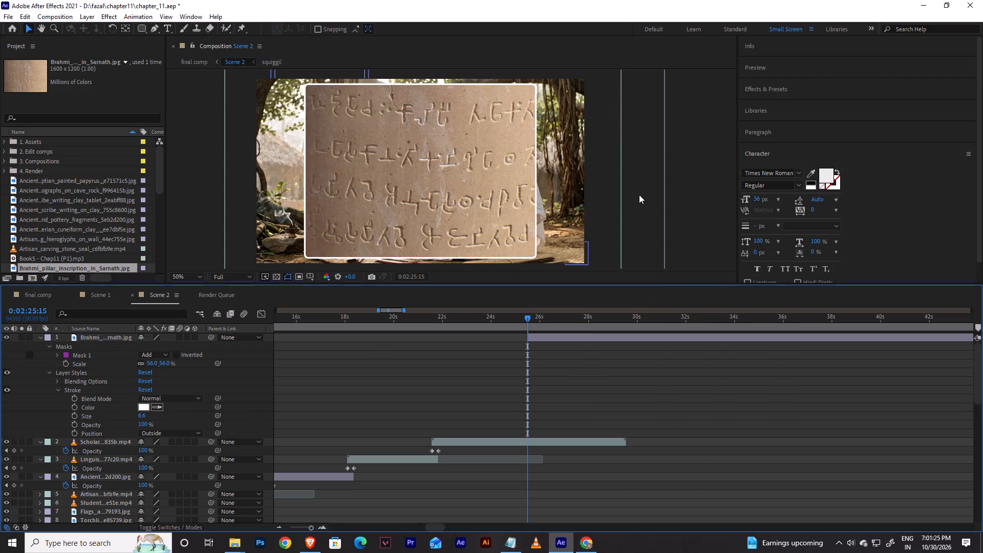
# Collapse the layer properties and move the Brahmi inscription photo toward the left side of the Scene 2 frame.
pyautogui.scroll(-1, 625, 193)
pyautogui.click(550, 378)
pyautogui.click(549, 338)
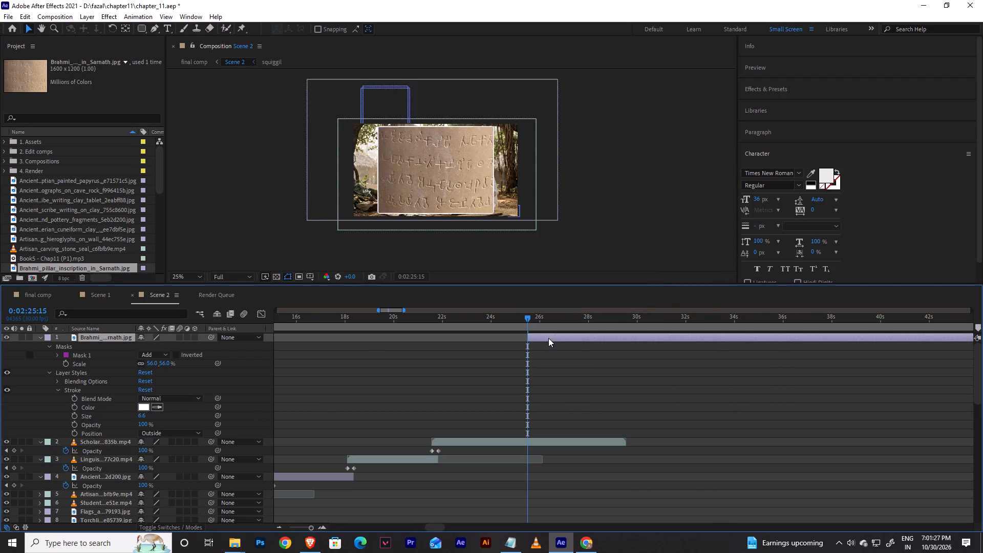
pyautogui.click(564, 364)
pyautogui.click(550, 364)
pyautogui.press('u')
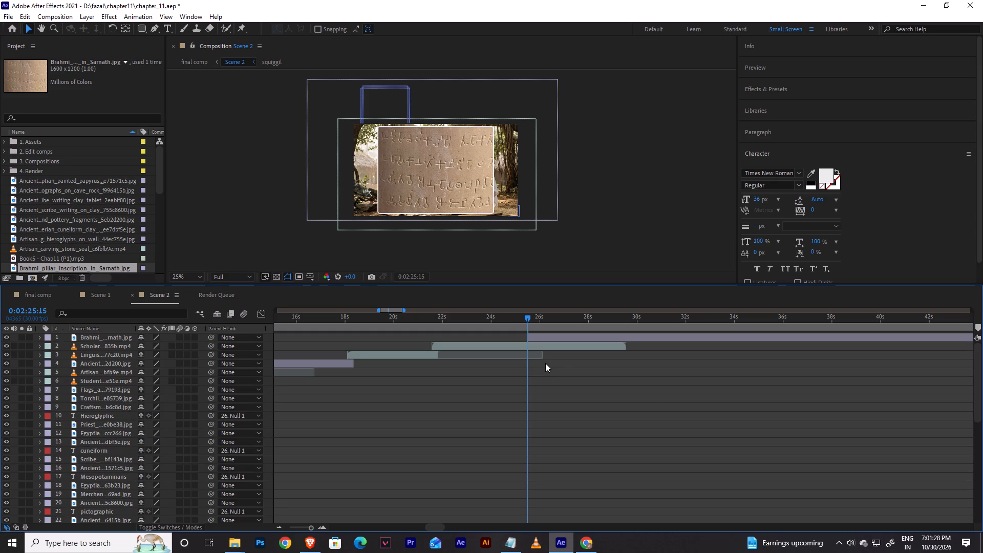
pyautogui.click(548, 338)
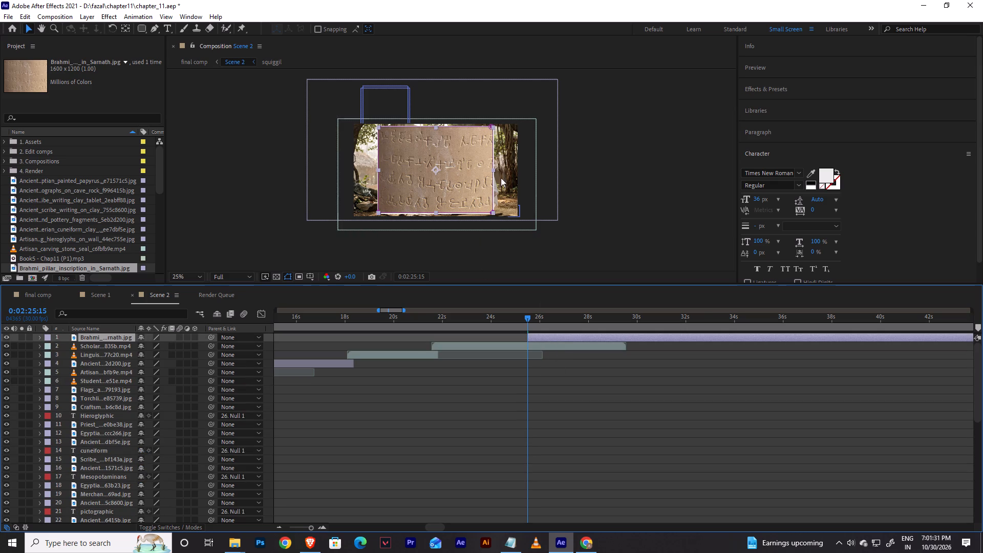
pyautogui.press('v')
pyautogui.moveTo(473, 167); pyautogui.dragTo(456, 171)
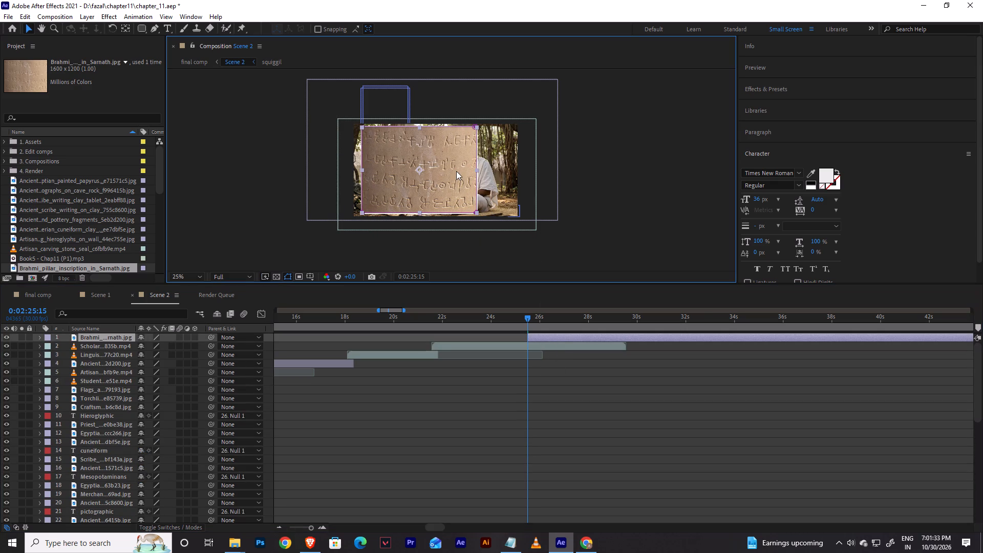
pyautogui.moveTo(456, 171); pyautogui.dragTo(455, 172)
pyautogui.click(601, 130)
pyautogui.press('space')
pyautogui.click(639, 120)
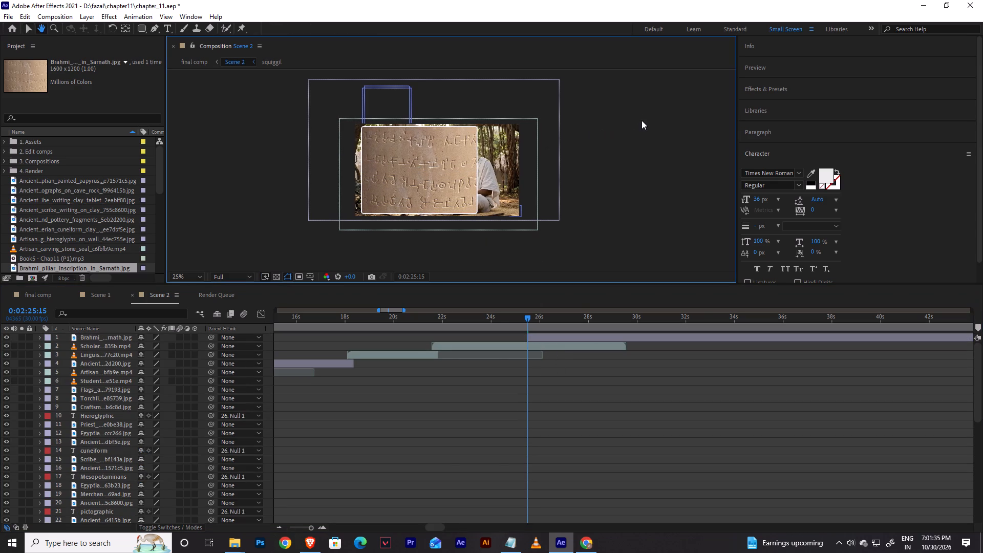
# Save the chapter_11 project.
pyautogui.hotkey('ctrl', 's')
pyautogui.click(609, 397)
pyautogui.scroll(1, 563, 175)
pyautogui.press('space')
pyautogui.moveTo(627, 163); pyautogui.dragTo(637, 159)
pyautogui.hotkey('ctrl', 's')
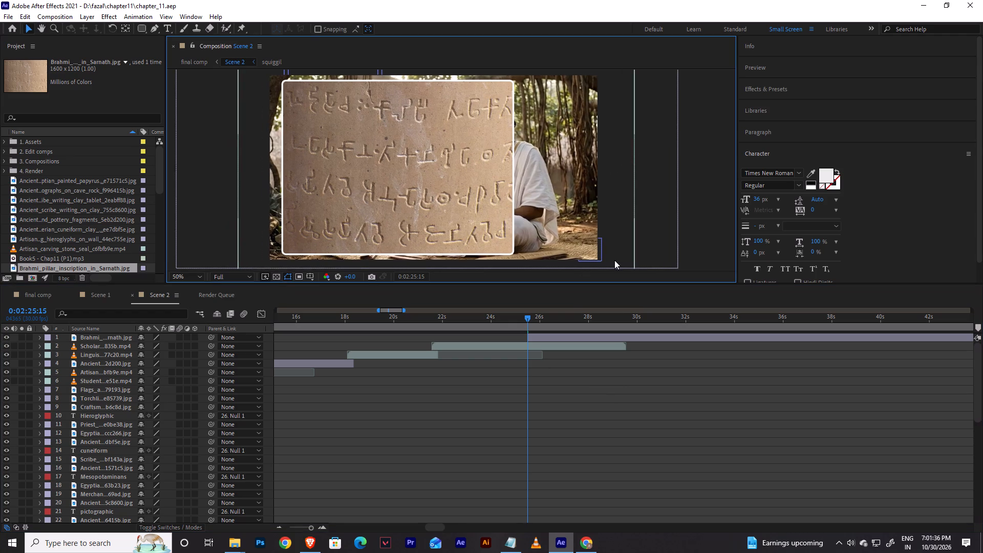
pyautogui.click(598, 401)
pyautogui.click(539, 337)
pyautogui.click(575, 374)
pyautogui.click(546, 332)
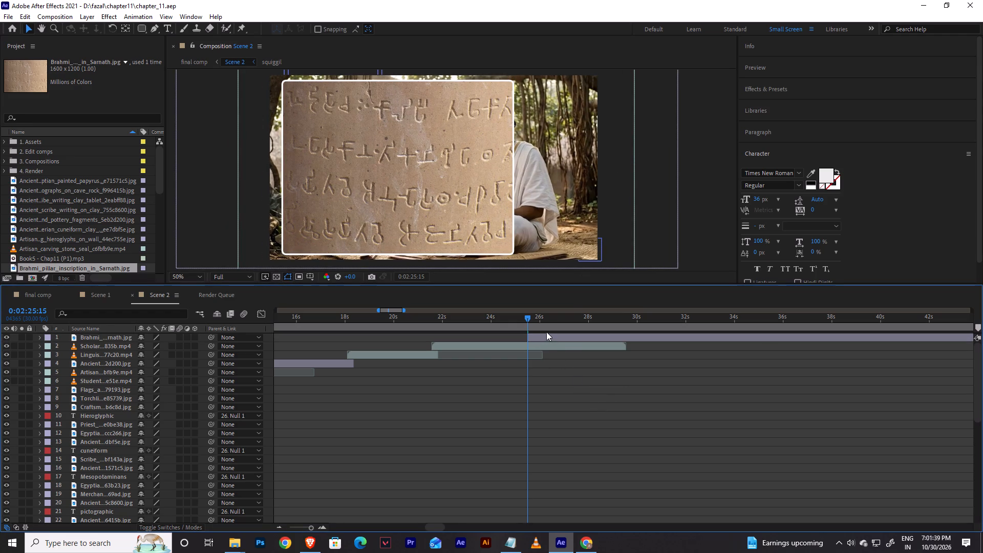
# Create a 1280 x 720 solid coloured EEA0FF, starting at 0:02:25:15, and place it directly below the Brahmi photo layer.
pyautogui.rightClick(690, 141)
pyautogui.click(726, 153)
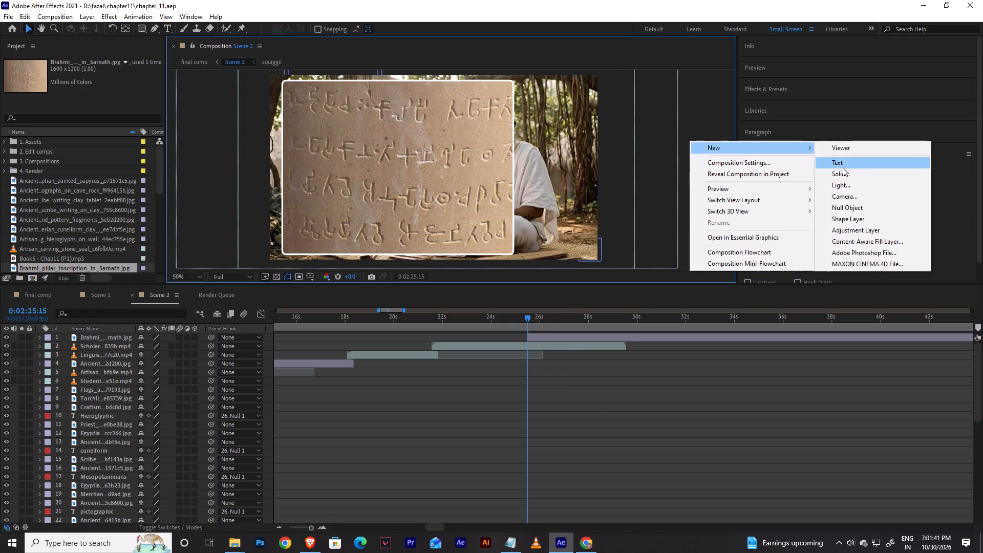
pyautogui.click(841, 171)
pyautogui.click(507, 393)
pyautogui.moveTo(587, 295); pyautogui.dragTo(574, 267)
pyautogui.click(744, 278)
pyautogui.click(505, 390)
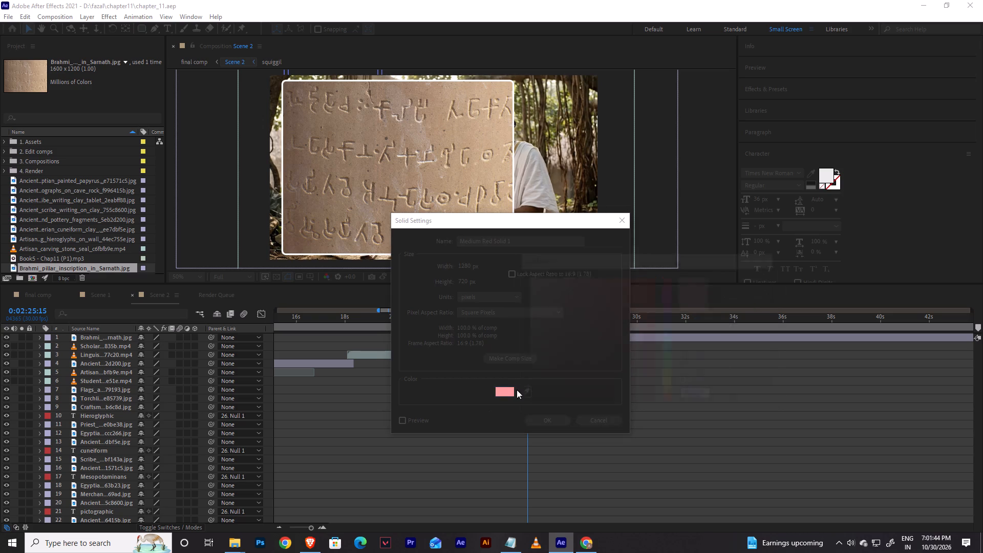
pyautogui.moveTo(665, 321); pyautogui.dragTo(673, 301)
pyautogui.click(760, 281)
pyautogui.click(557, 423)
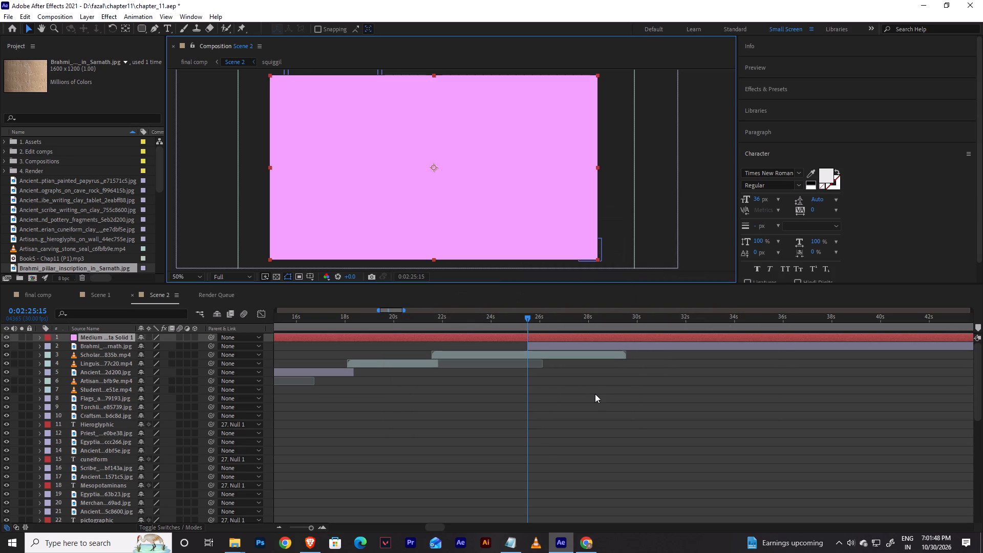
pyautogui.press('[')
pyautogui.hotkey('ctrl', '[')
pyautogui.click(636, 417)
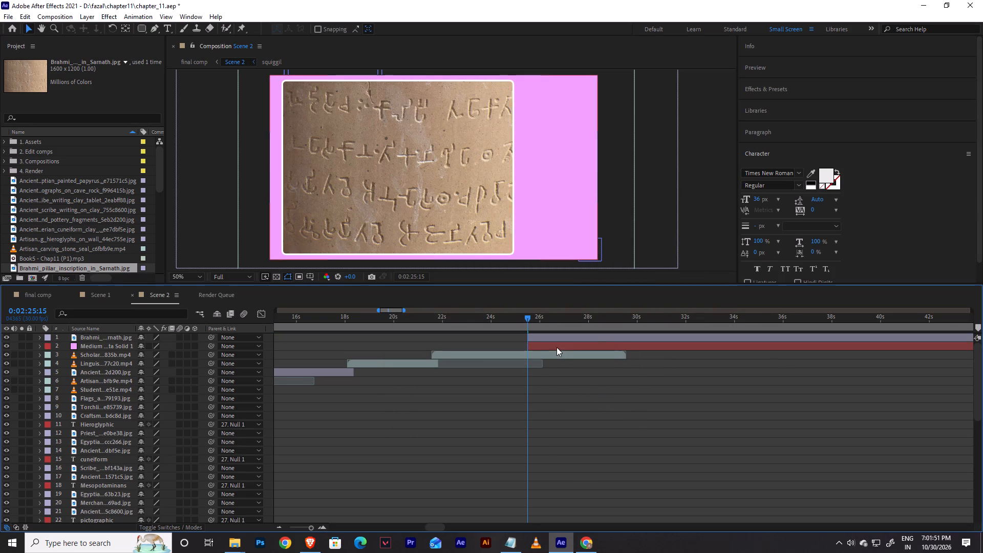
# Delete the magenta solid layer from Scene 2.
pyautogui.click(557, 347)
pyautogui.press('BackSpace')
# Create a 1280 x 720 solid coloured F6CAFF, starting at 0:02:25:15, and place it directly below the Brahmi photo layer.
pyautogui.rightClick(697, 161)
pyautogui.click(738, 168)
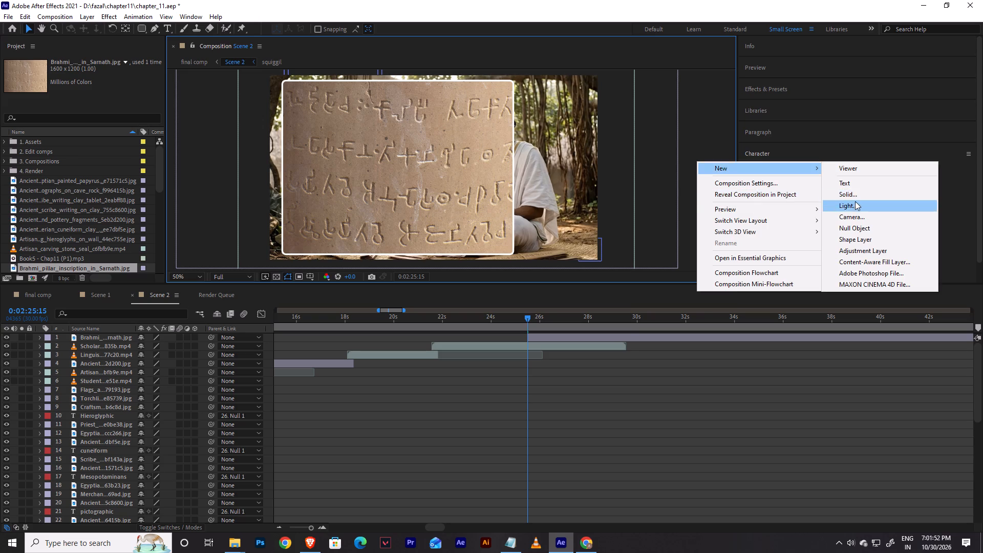
pyautogui.click(854, 200)
pyautogui.click(506, 391)
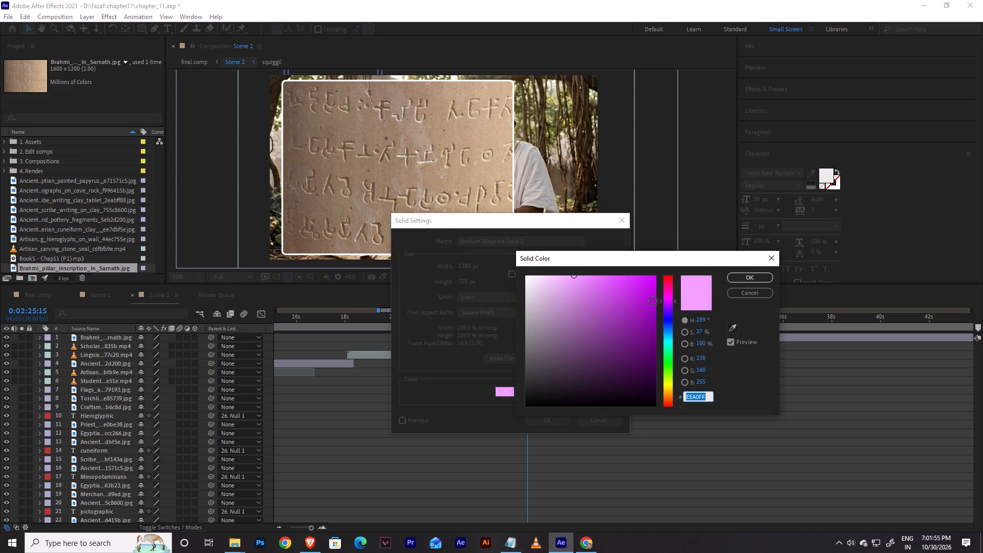
pyautogui.moveTo(569, 281); pyautogui.dragTo(551, 254)
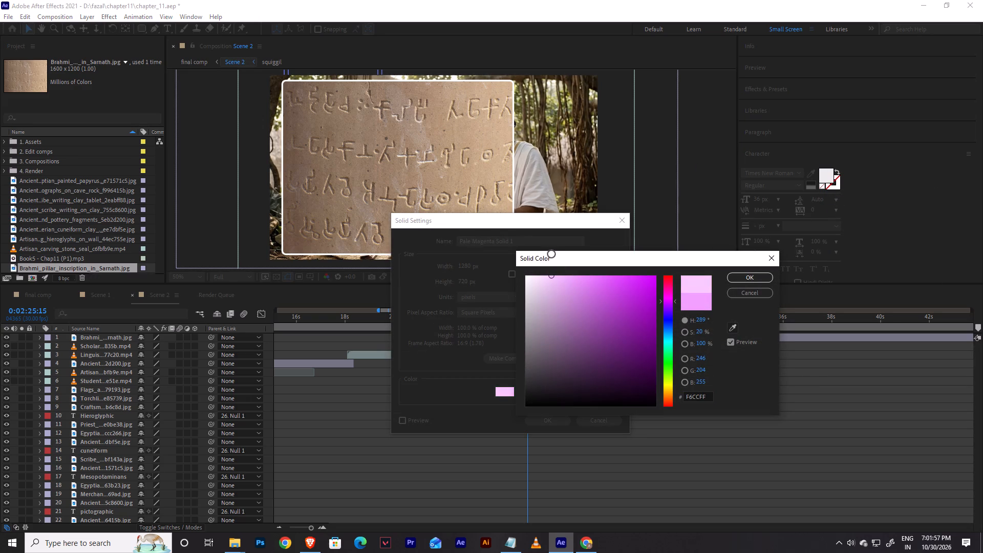
pyautogui.moveTo(551, 254); pyautogui.dragTo(552, 250)
pyautogui.click(764, 274)
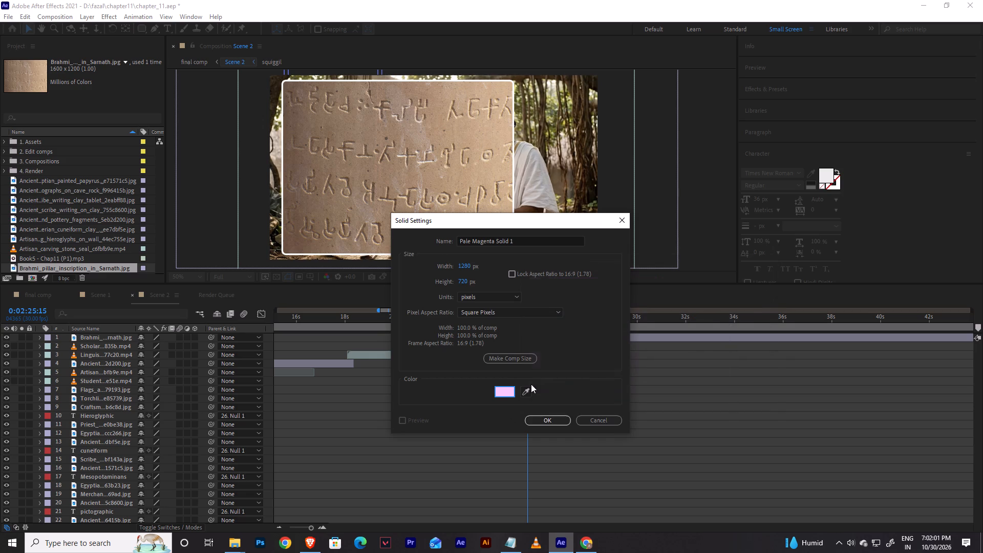
pyautogui.click(557, 418)
pyautogui.press('[')
pyautogui.hotkey('ctrl', '[')
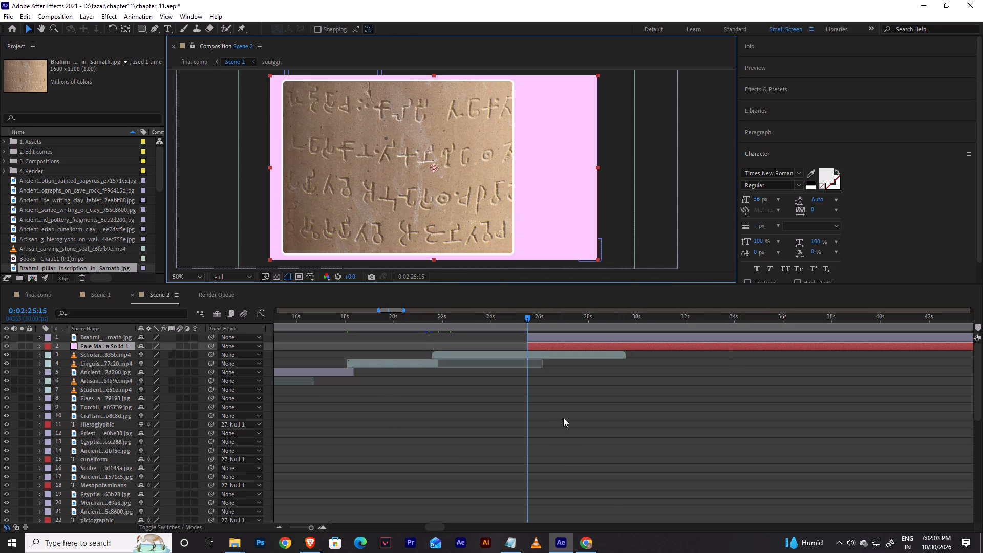
# Save the chapter_11 project with the pale magenta background.
pyautogui.scroll(-1, 586, 185)
pyautogui.click(668, 173)
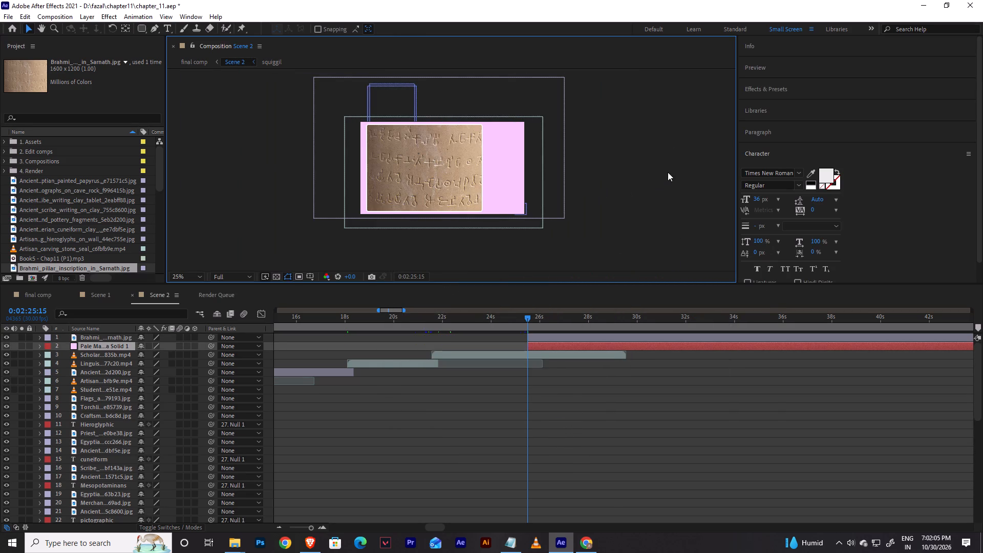
pyautogui.press('space')
pyautogui.moveTo(668, 131); pyautogui.dragTo(661, 133)
pyautogui.hotkey('shift', 's')
pyautogui.hotkey('ctrl', 's')
pyautogui.scroll(1, 616, 174)
pyautogui.press('space')
pyautogui.press('space')
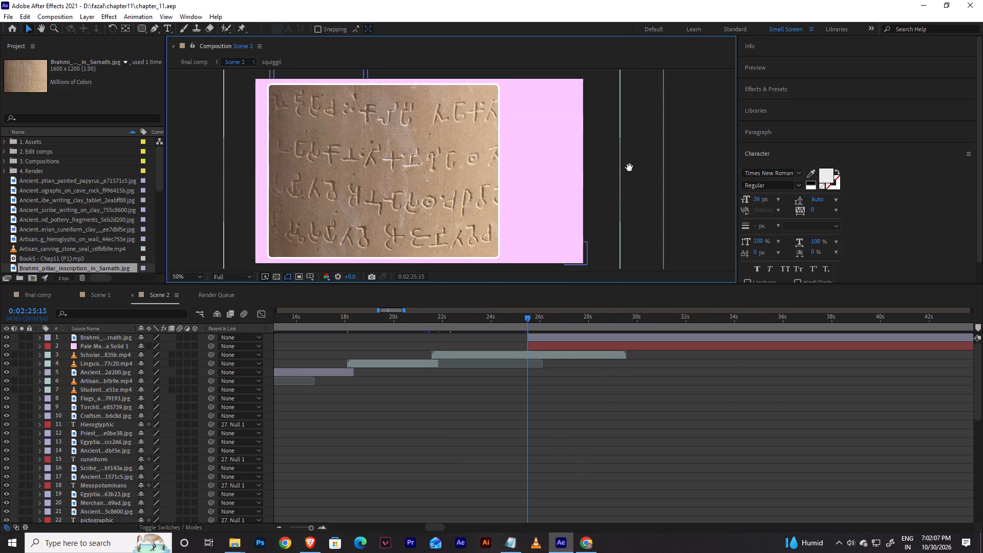
# Nudge the Brahmi inscription photo slightly further left on the pale magenta background.
pyautogui.moveTo(627, 168); pyautogui.dragTo(644, 166)
pyautogui.moveTo(437, 195); pyautogui.dragTo(432, 196)
pyautogui.scroll(-1, 630, 174)
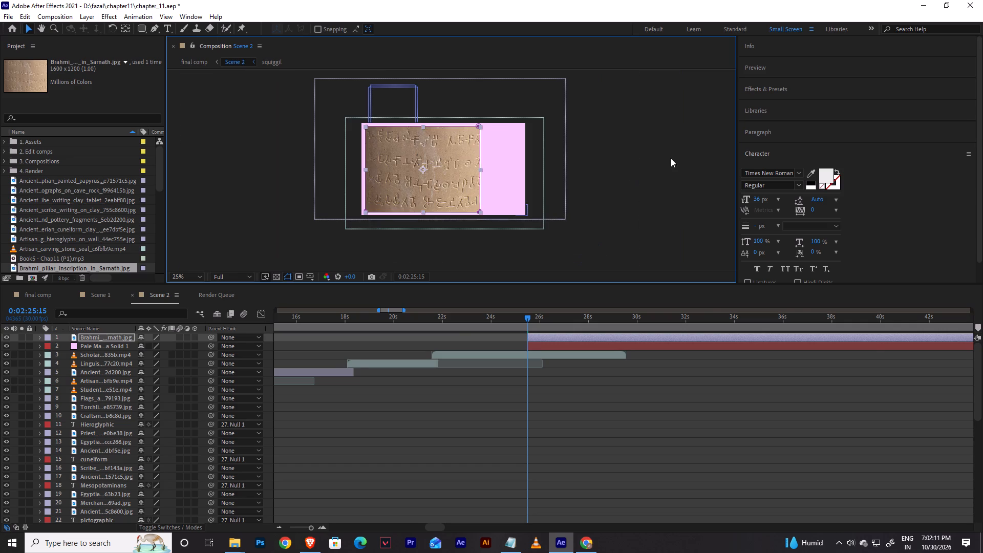
pyautogui.click(671, 158)
# Copy "Most of the Indian scripts have been derived from the Brahmi script" from the Book5 - Chap11 script in Notepad.
pyautogui.hotkey('alt', 'Tab')
pyautogui.keyDown('alt'); pyautogui.click(435, 356); pyautogui.keyUp('alt')
pyautogui.click(632, 233)
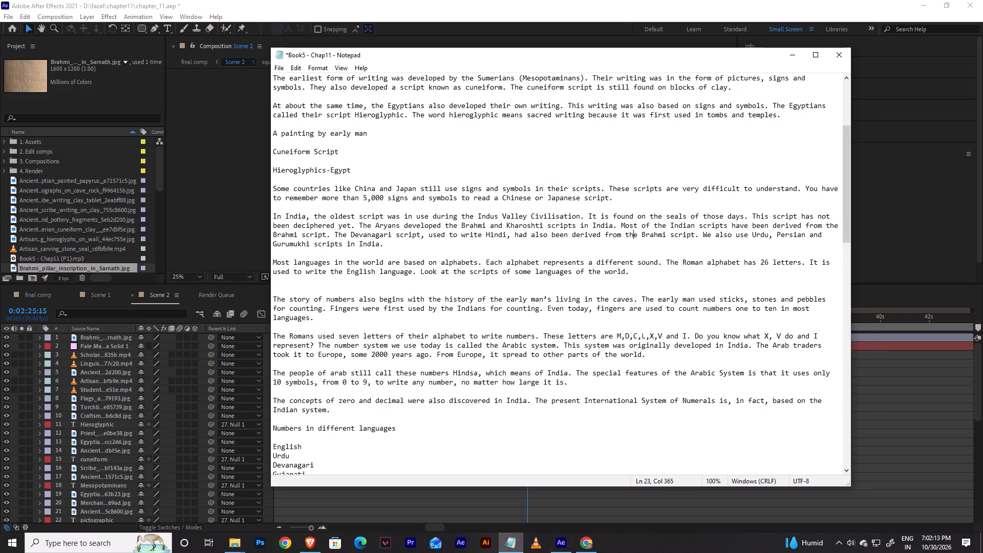
pyautogui.moveTo(621, 226); pyautogui.dragTo(327, 236)
pyautogui.hotkey('ctrl', 'c')
pyautogui.hotkey('ctrl', 'c')
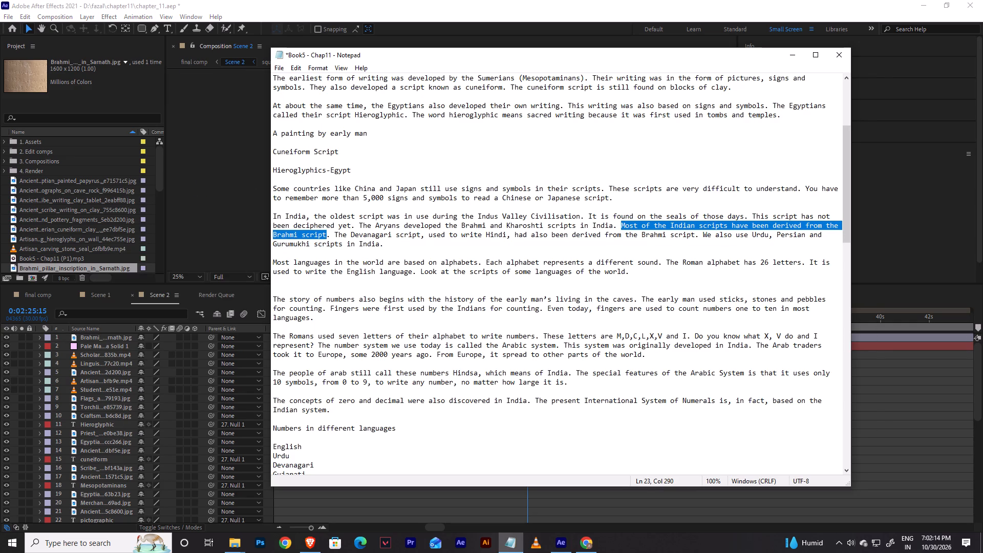
# In After Effects, start a text layer on the pale magenta area right of the photo and paste the copied sentence.
pyautogui.hotkey('alt', 'Tab')
pyautogui.scroll(1, 548, 157)
pyautogui.press('space')
pyautogui.moveTo(601, 141); pyautogui.dragTo(585, 145)
pyautogui.hotkey('ctrl', 't')
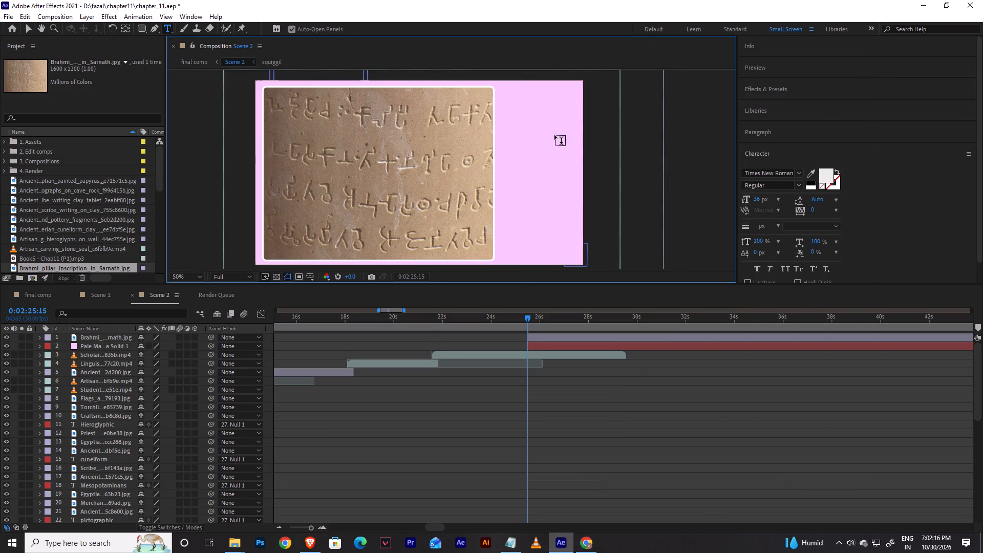
pyautogui.click(543, 127)
pyautogui.hotkey('ctrl', 'v')
pyautogui.click(543, 127)
pyautogui.hotkey('ctrl', 'v')
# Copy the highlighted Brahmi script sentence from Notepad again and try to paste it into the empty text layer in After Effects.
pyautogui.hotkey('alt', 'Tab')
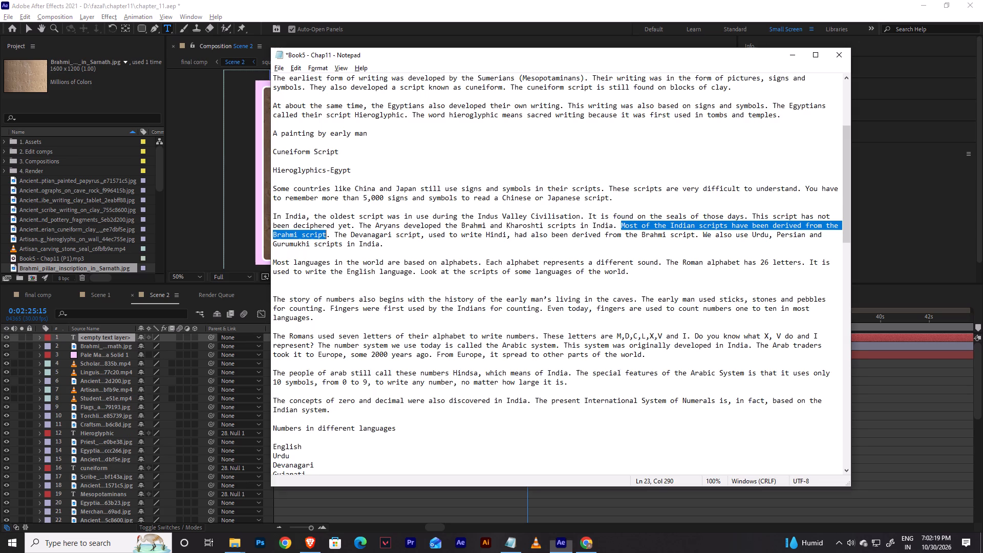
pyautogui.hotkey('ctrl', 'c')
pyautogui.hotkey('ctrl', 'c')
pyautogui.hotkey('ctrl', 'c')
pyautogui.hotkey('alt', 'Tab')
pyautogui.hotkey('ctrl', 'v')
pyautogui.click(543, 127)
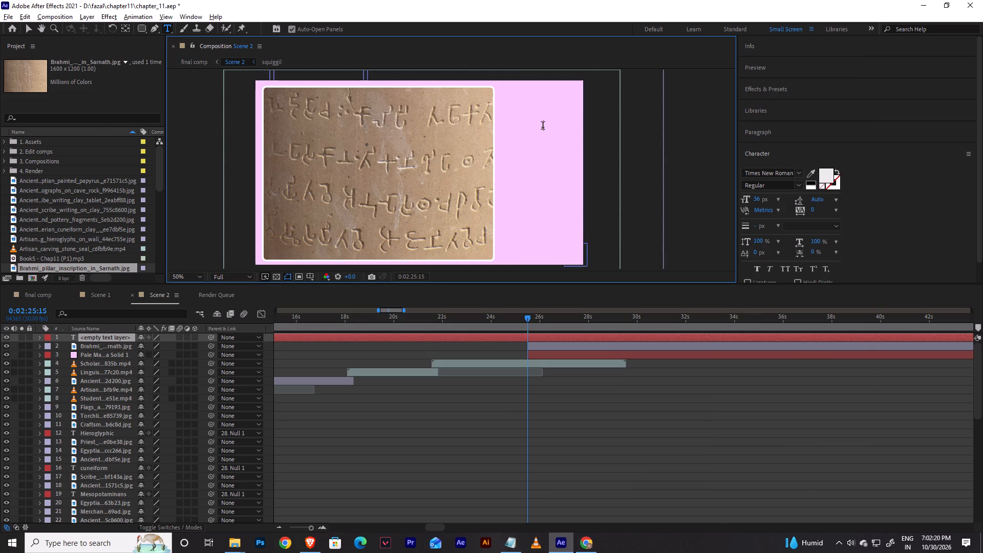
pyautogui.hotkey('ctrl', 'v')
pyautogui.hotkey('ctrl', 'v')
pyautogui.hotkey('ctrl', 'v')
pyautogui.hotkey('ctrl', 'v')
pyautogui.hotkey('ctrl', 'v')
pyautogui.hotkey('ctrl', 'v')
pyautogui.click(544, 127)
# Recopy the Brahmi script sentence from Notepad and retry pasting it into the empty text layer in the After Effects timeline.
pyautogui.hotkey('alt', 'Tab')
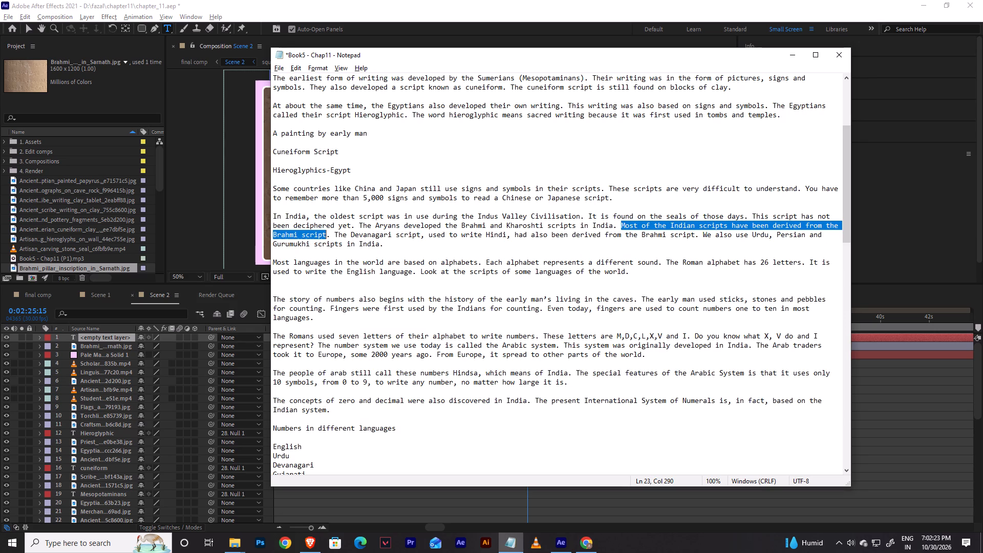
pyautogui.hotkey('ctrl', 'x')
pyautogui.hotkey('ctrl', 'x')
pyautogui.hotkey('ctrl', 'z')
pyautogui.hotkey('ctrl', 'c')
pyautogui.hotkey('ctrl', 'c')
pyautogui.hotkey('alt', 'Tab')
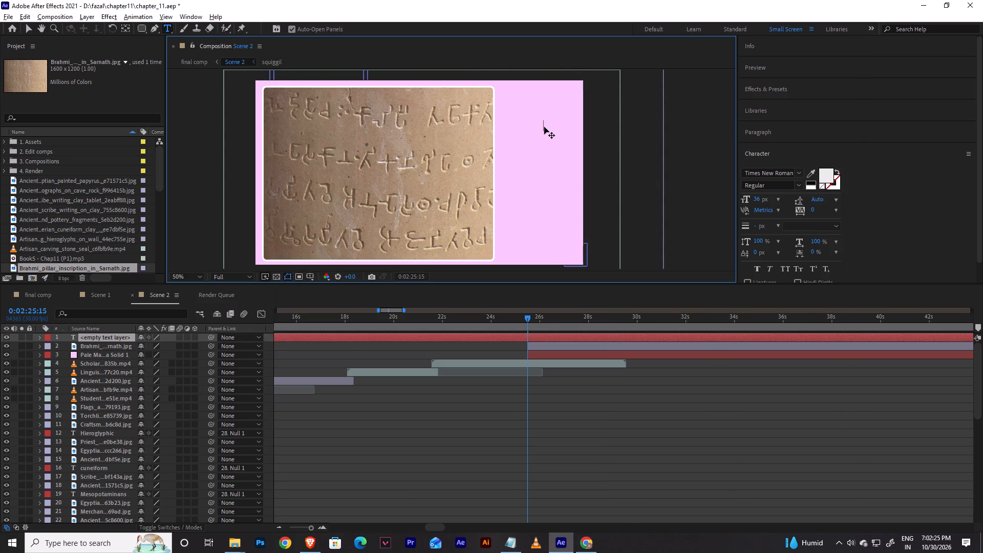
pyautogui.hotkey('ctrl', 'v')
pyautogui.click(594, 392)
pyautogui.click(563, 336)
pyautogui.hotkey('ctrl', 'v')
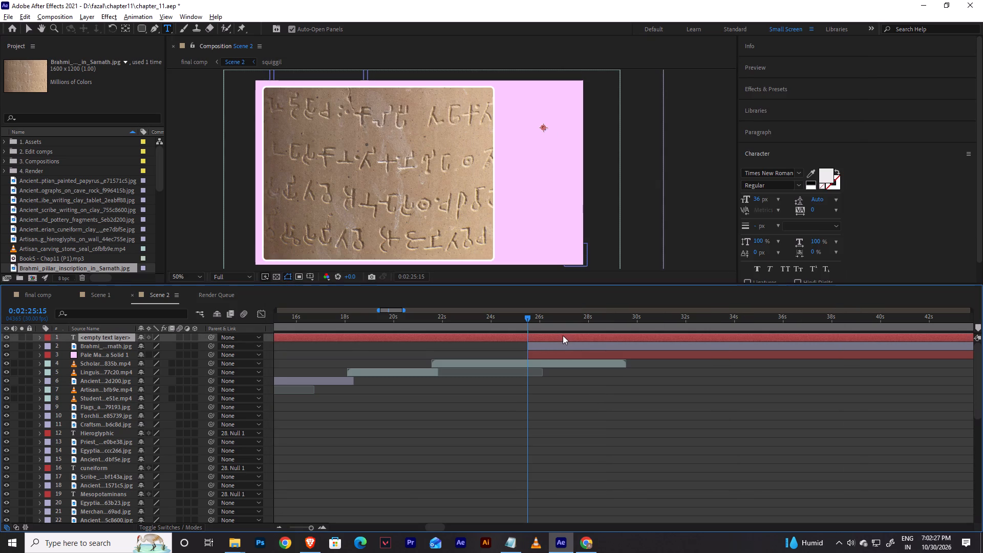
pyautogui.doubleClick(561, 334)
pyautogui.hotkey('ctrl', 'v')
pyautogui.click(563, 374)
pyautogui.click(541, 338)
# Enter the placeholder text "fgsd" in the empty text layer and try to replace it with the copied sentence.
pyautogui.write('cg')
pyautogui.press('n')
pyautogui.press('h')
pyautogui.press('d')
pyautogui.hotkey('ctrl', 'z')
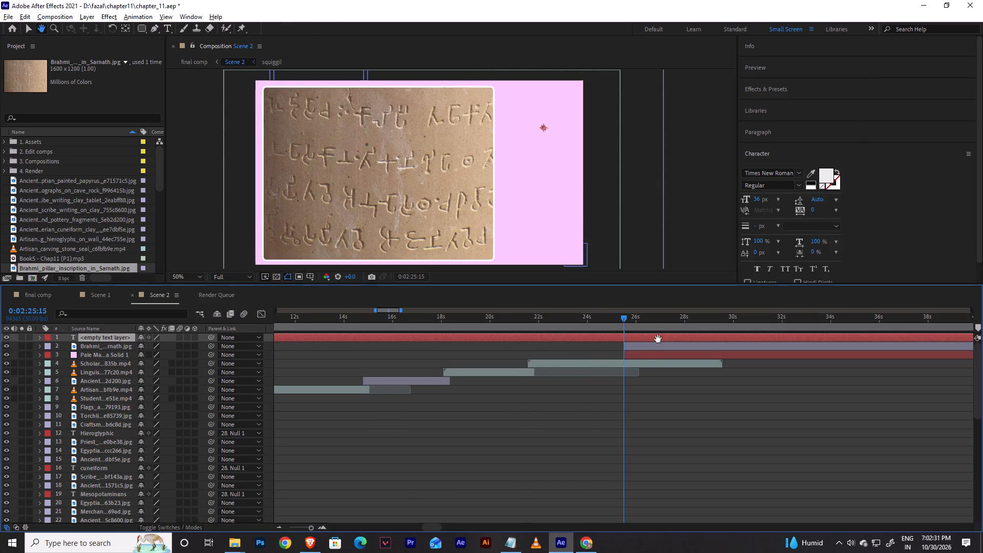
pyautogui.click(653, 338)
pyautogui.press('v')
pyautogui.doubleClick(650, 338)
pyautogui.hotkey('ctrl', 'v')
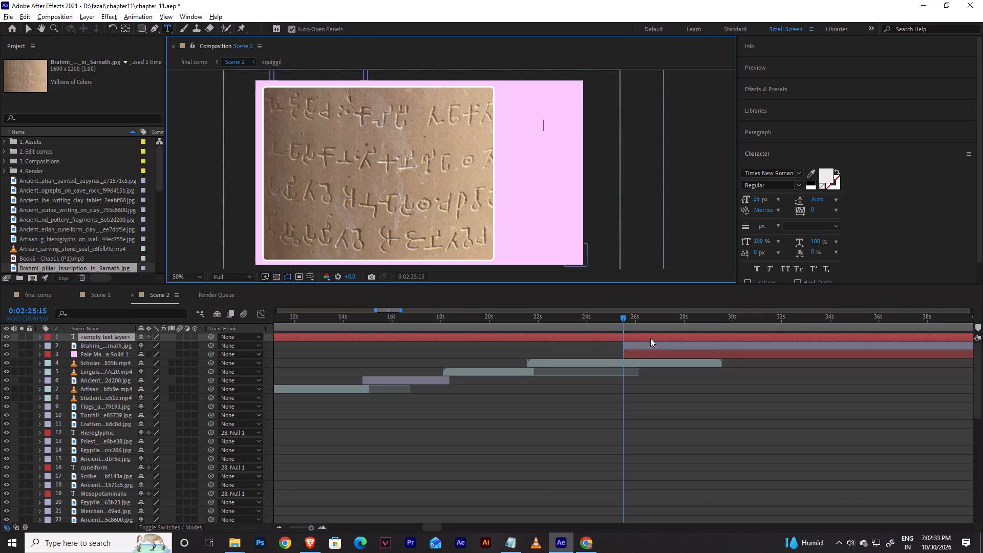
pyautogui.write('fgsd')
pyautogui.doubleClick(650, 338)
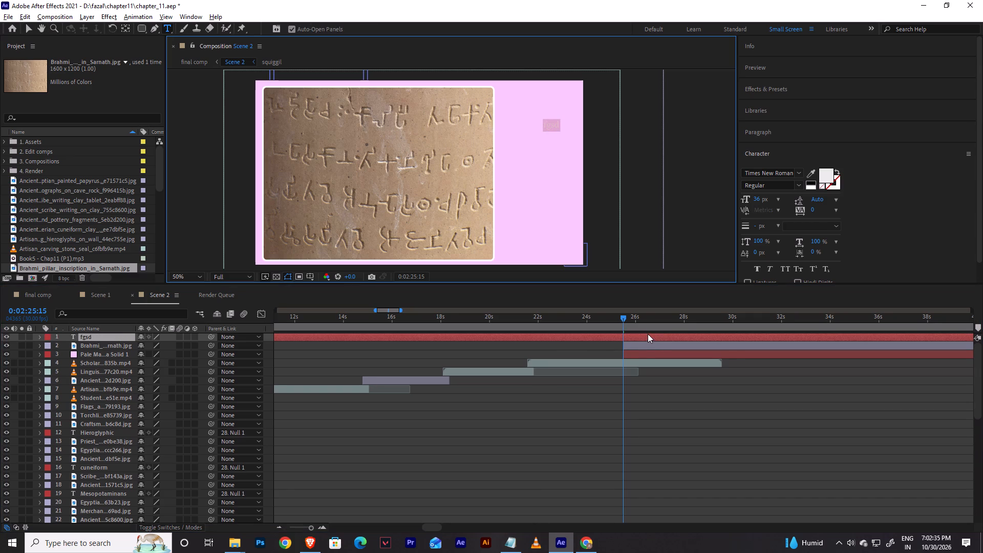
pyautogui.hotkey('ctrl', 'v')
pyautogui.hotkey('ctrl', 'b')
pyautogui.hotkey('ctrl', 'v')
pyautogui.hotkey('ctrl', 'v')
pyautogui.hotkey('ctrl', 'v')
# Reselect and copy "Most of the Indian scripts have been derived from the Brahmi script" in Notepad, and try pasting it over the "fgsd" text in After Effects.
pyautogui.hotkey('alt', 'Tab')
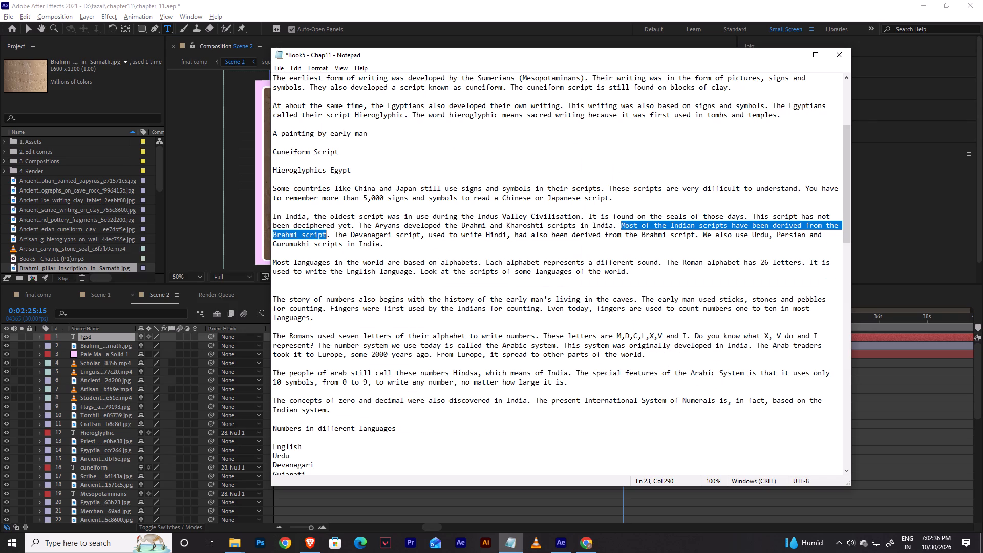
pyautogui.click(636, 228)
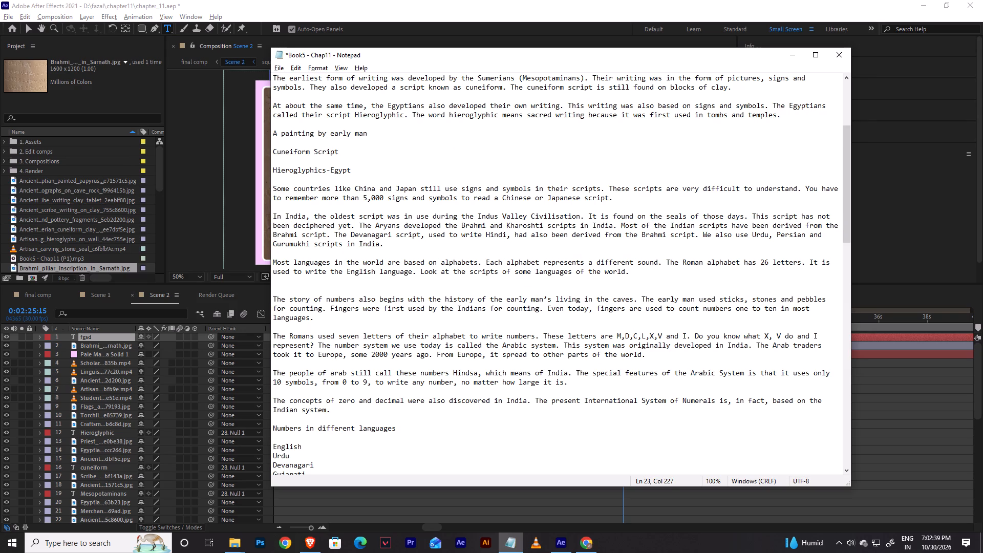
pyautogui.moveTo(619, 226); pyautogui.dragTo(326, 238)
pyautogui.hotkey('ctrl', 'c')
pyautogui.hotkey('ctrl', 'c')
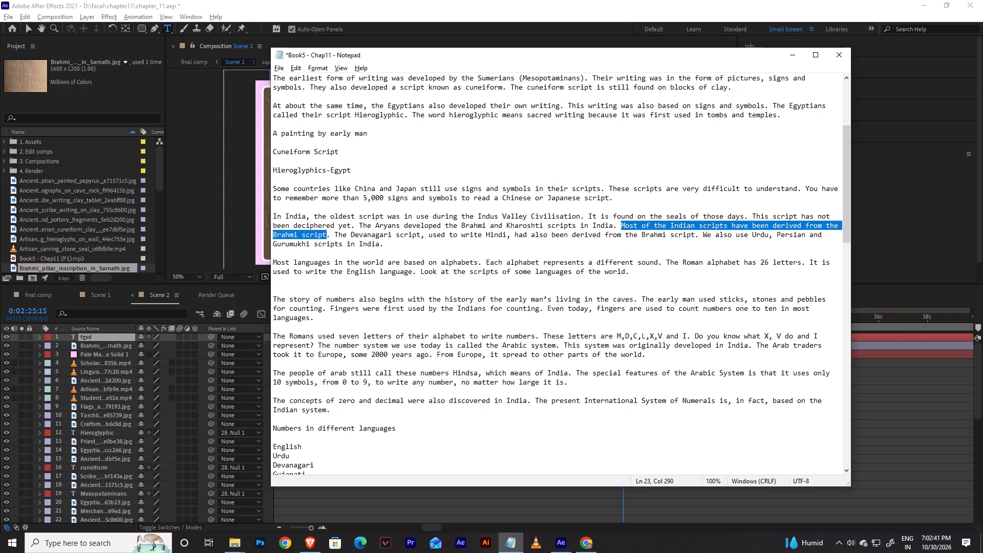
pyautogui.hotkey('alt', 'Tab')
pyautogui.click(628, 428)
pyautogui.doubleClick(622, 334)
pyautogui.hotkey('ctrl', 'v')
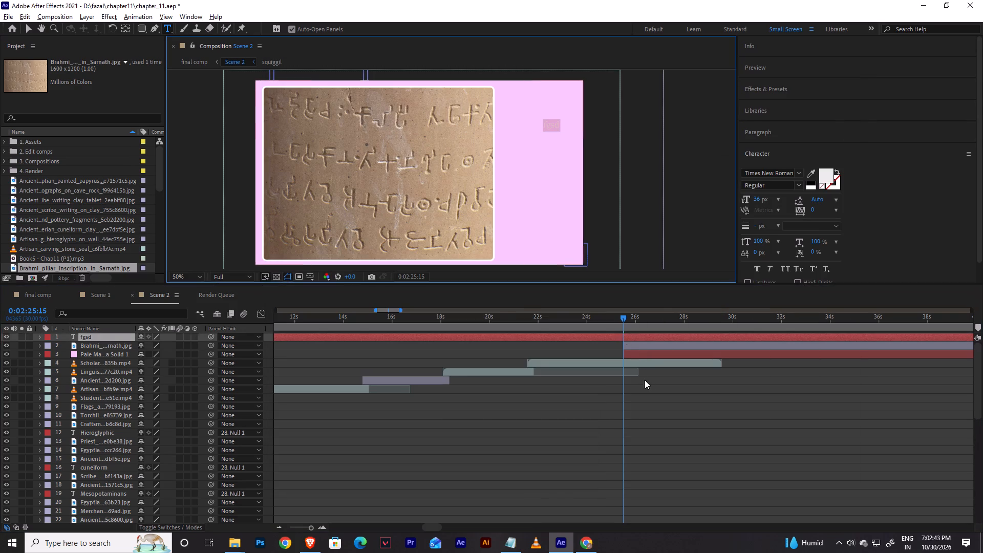
# Delete the "fgsd" text layer from Scene 2 and save the project.
pyautogui.click(645, 405)
pyautogui.click(632, 333)
pyautogui.click(628, 337)
pyautogui.press('BackSpace')
pyautogui.click(693, 408)
pyautogui.hotkey('ctrl', 's')
pyautogui.hotkey('ctrl', 'd')
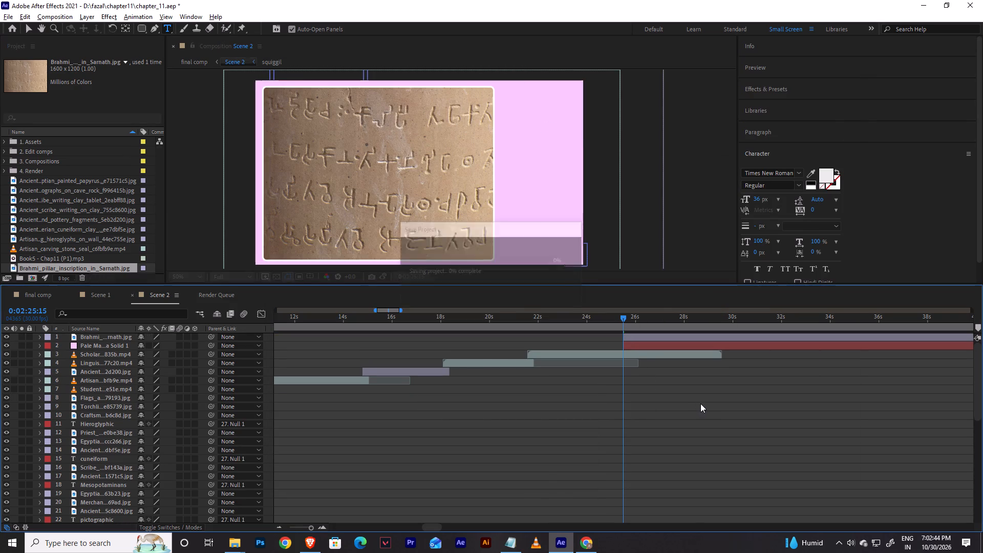
pyautogui.hotkey('ctrl', 's')
pyautogui.hotkey('ctrl', 's')
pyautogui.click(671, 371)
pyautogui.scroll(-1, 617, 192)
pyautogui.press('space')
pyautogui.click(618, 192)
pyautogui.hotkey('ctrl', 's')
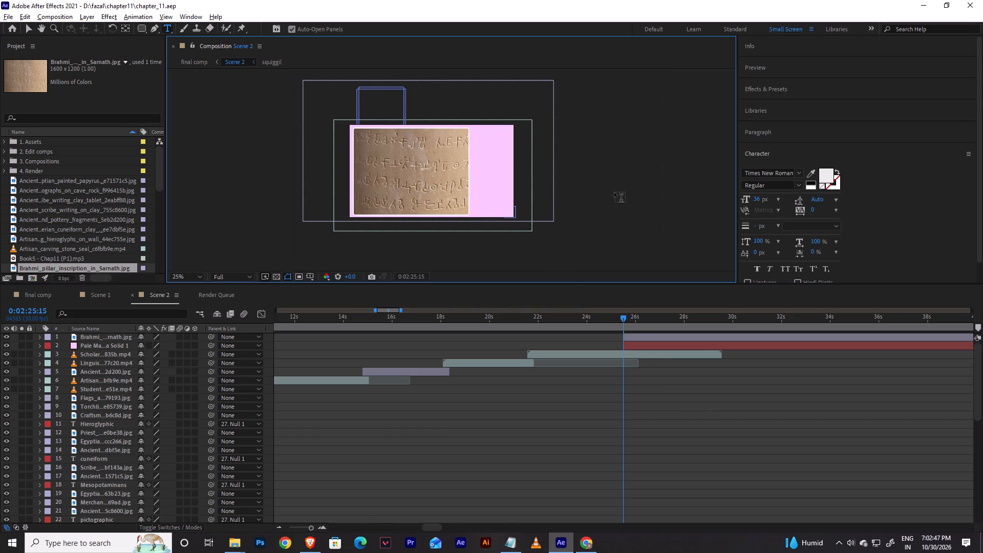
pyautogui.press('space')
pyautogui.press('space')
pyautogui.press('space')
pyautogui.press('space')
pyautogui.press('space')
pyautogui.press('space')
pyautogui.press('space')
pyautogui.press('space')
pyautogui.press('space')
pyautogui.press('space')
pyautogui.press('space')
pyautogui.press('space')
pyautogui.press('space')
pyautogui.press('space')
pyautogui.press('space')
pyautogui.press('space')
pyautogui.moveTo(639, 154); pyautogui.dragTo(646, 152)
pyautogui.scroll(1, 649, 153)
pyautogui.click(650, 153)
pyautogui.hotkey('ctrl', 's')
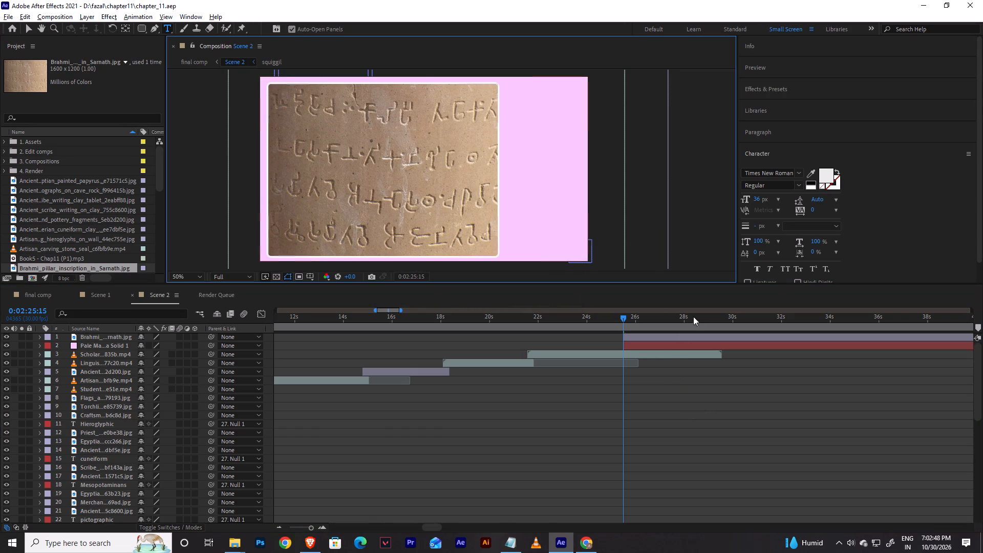
# Delete the pale magenta background solid from Scene 2.
pyautogui.click(657, 347)
pyautogui.press('BackSpace')
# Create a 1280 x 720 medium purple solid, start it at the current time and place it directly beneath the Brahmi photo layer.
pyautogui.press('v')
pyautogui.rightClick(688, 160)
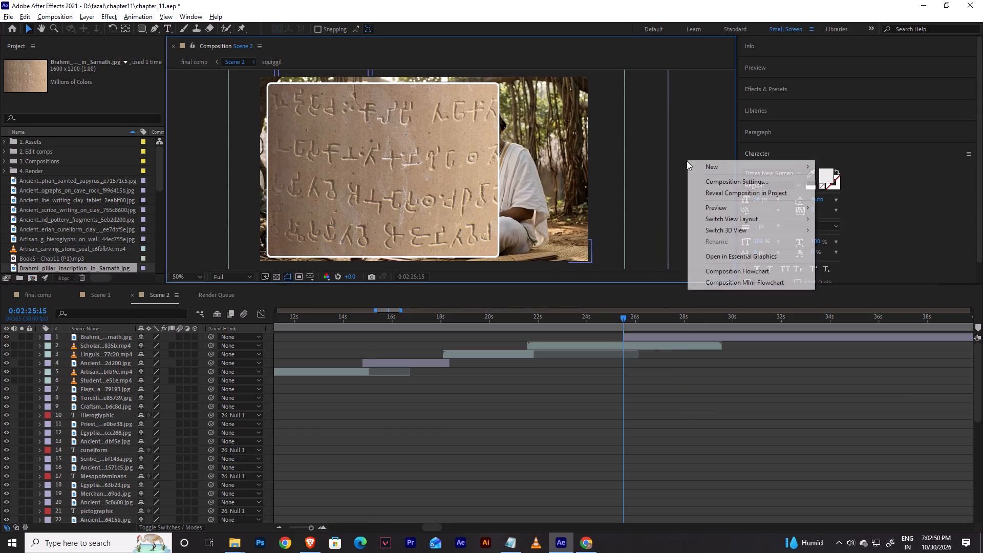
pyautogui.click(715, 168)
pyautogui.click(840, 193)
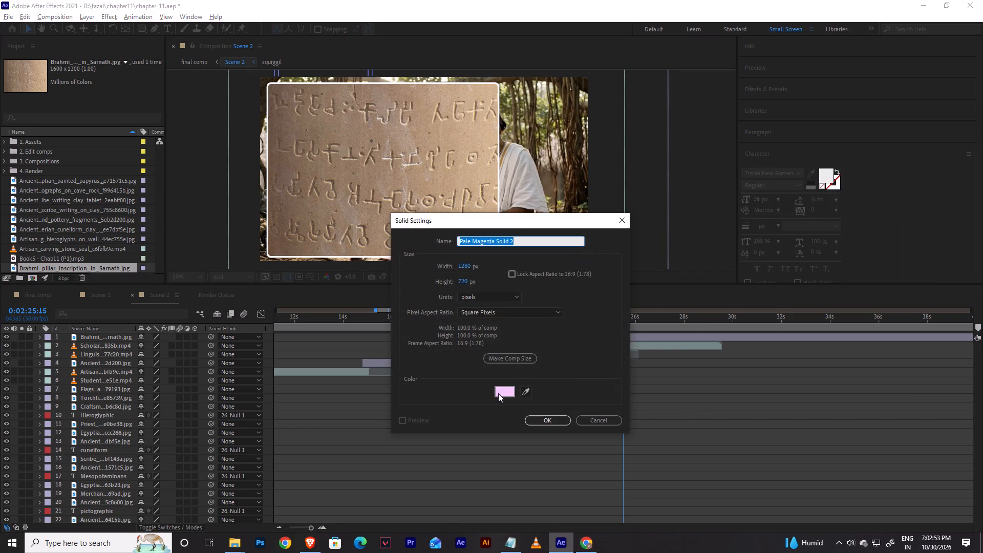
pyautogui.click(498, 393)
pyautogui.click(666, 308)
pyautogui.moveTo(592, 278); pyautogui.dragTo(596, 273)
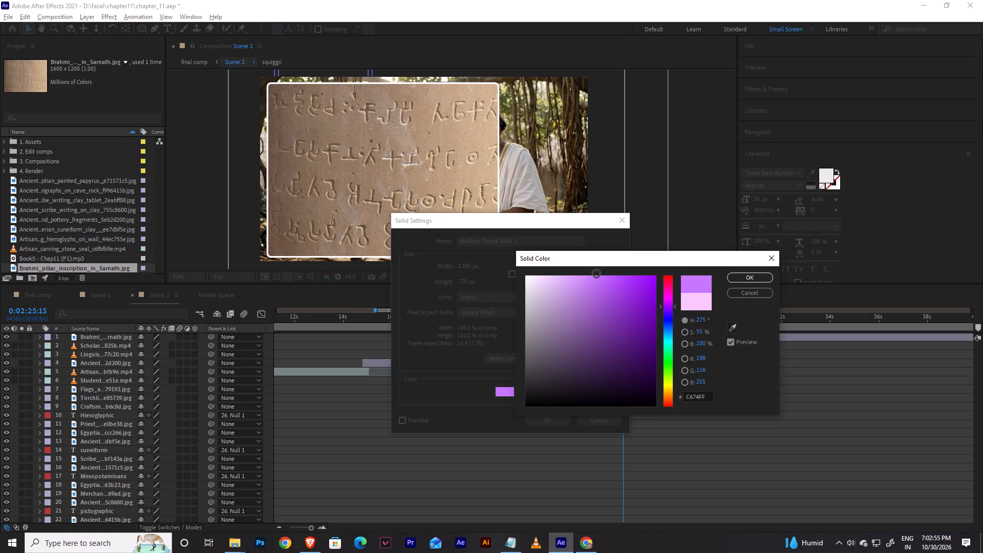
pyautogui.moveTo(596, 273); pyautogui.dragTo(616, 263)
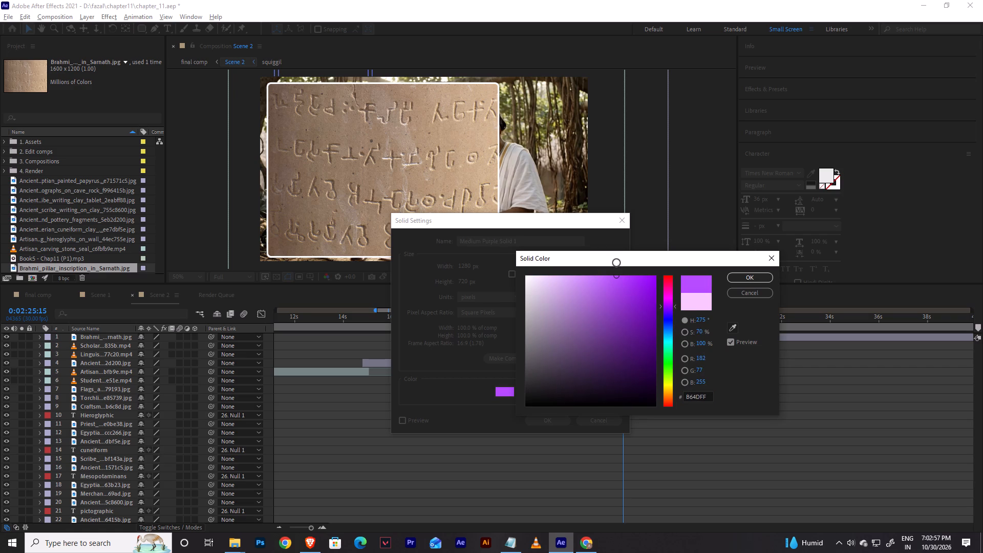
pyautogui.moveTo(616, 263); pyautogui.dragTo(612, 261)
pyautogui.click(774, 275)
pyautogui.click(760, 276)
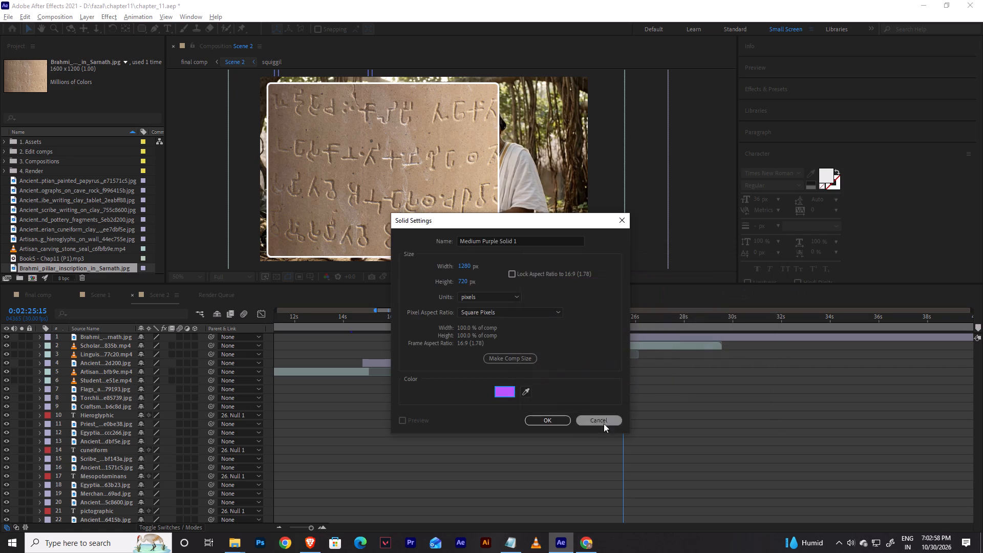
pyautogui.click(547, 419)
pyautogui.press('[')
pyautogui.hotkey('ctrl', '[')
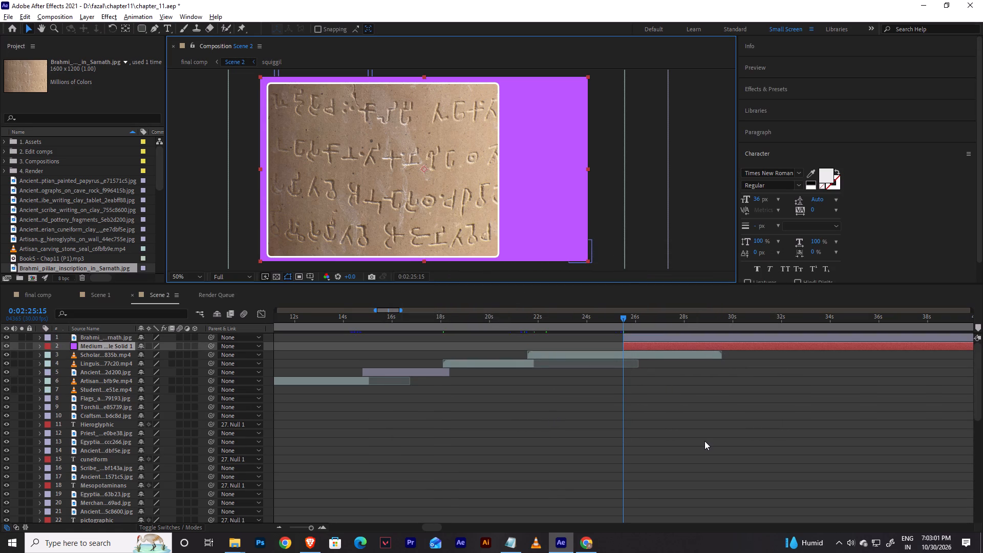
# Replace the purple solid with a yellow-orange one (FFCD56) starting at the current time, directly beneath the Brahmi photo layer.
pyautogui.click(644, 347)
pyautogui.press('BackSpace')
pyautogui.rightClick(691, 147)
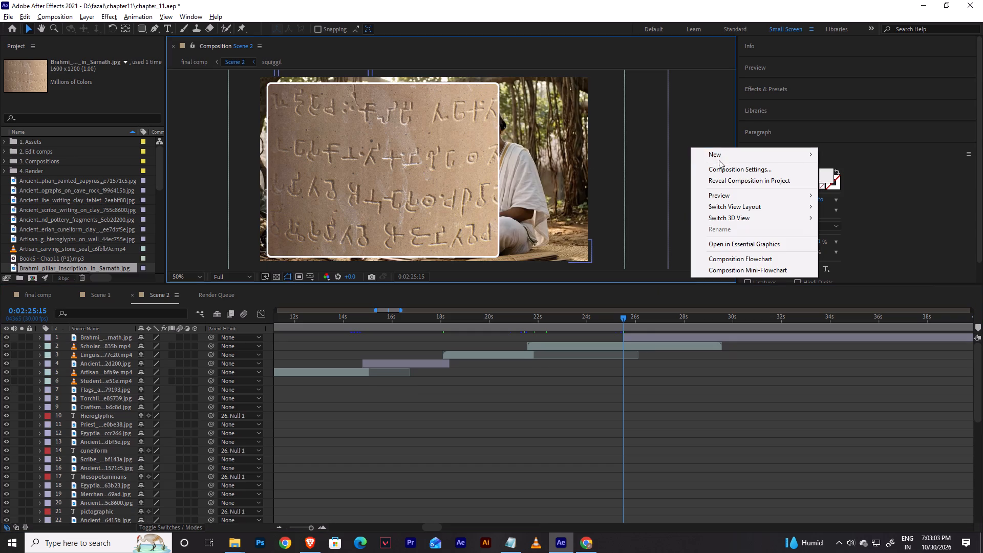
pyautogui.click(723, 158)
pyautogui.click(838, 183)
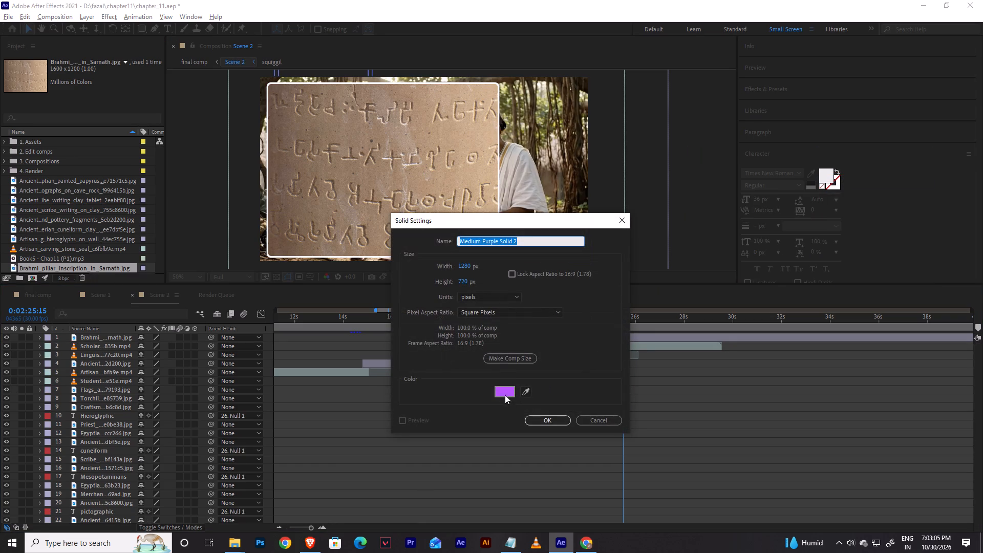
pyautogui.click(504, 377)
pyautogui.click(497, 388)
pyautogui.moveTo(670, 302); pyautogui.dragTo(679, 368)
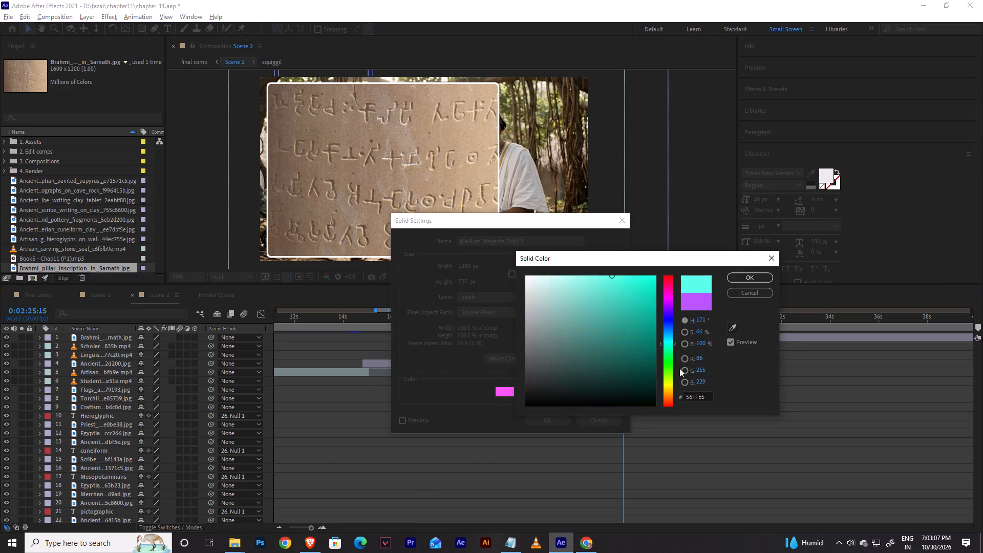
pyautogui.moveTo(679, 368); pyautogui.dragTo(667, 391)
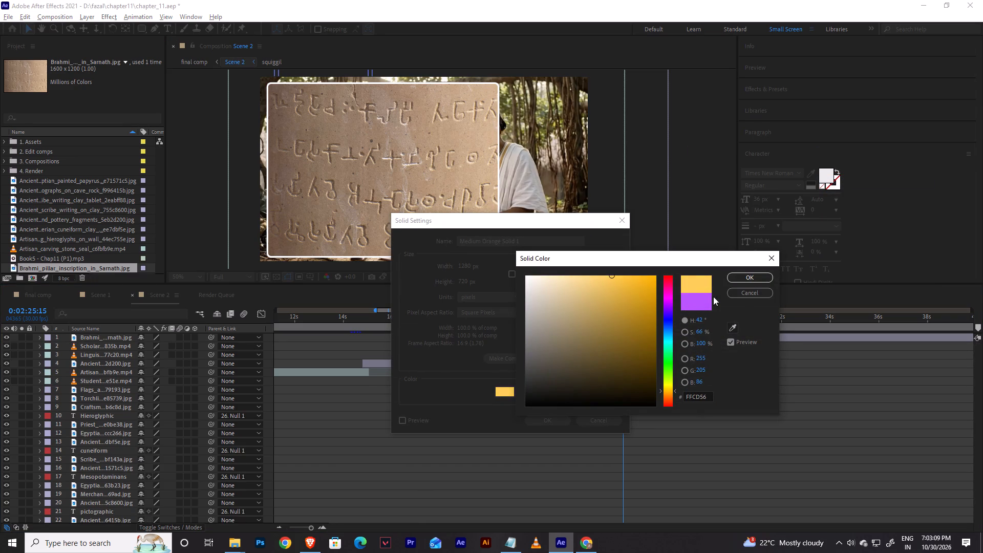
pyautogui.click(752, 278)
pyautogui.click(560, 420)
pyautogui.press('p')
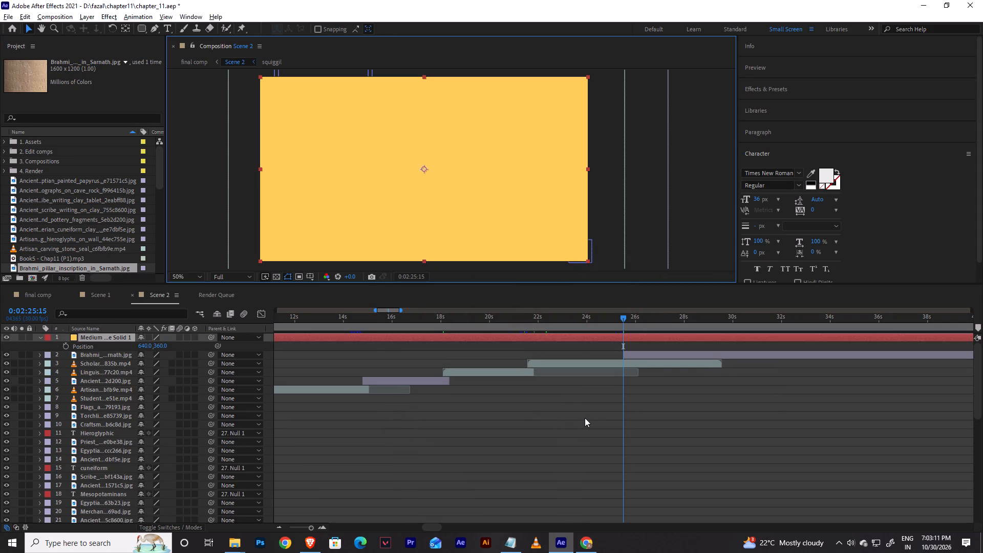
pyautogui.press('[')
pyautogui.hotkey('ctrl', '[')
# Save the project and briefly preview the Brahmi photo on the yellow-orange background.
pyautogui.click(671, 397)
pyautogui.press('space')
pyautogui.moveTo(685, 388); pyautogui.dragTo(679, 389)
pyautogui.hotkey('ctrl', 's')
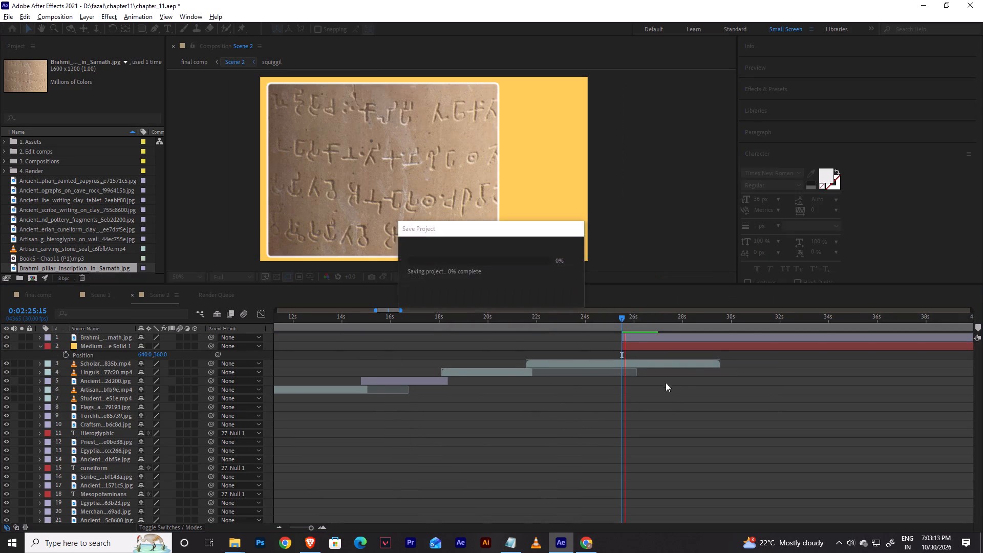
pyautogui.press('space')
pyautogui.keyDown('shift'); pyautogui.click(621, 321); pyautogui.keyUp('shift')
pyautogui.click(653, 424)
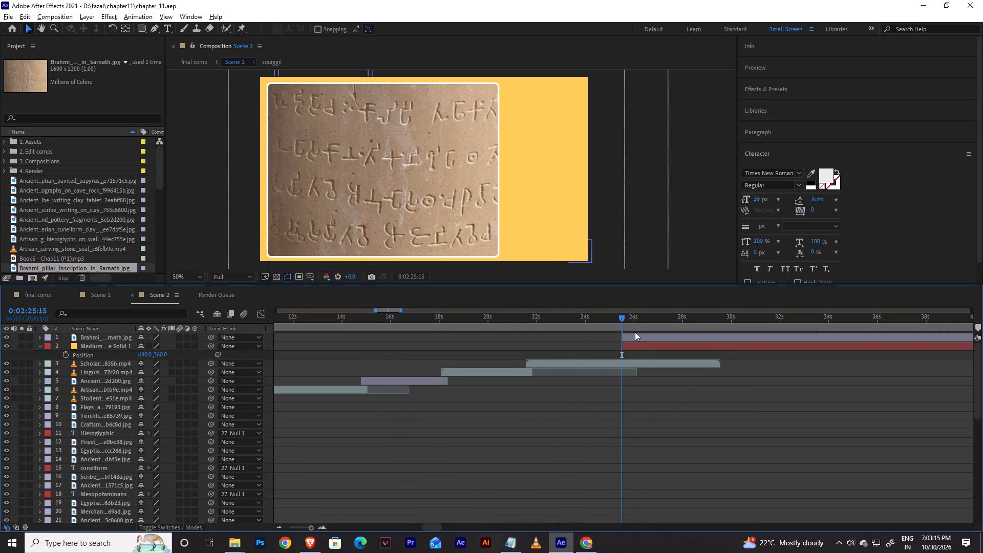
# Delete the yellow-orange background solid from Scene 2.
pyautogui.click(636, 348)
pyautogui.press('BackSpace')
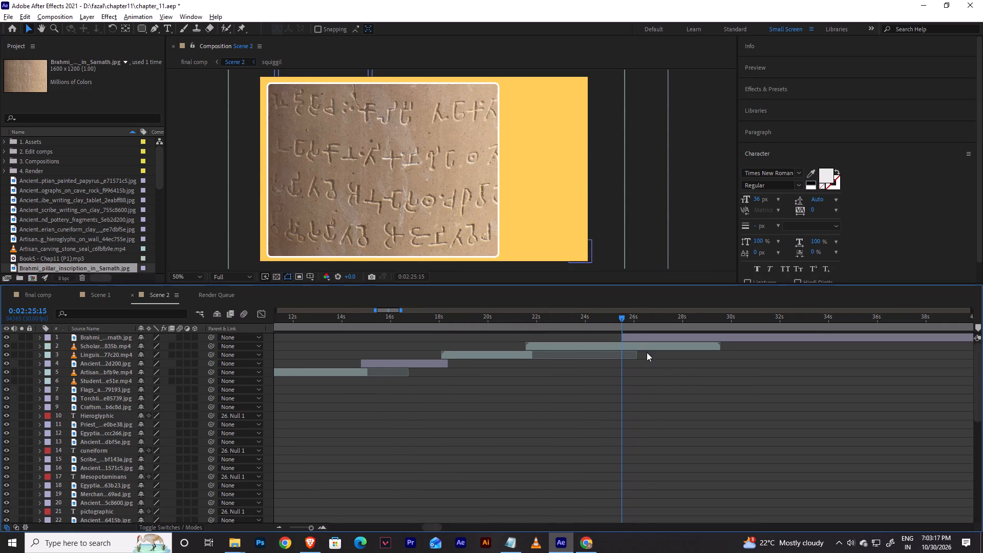
# Save the chapter_11 project without a solid background behind the Brahmi photo.
pyautogui.hotkey('ctrl', 's')
pyautogui.hotkey('ctrl', 's')
# Switch to Chrome, search the web for torn paper PNG images, and look through the image results for a suitable background.
pyautogui.hotkey('alt', 'Tab')
pyautogui.hotkey('alt', 'Tab')
pyautogui.hotkey('alt', 'Tab')
pyautogui.hotkey('alt', 'Tab')
pyautogui.hotkey('alt', 'Tab')
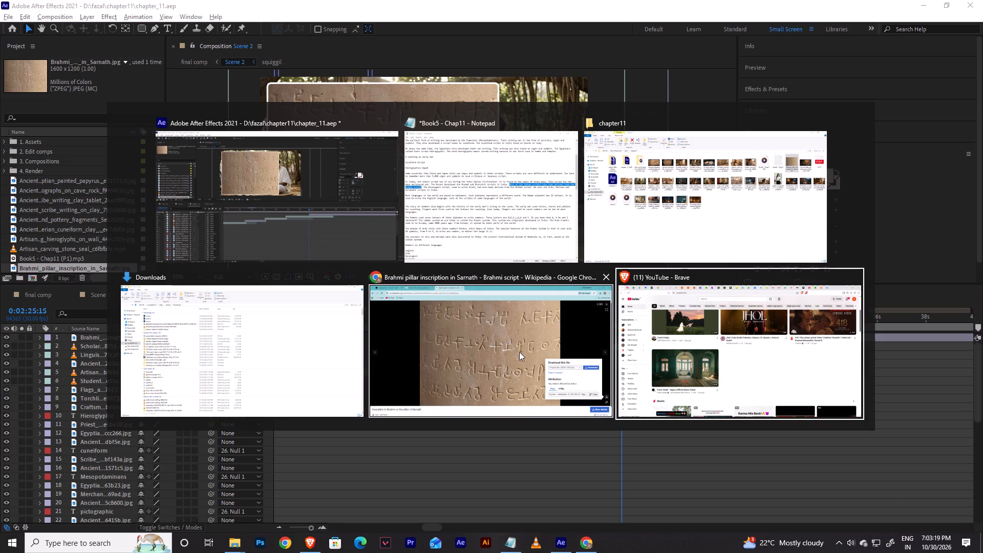
pyautogui.keyDown('alt'); pyautogui.click(517, 352); pyautogui.keyUp('alt')
pyautogui.click(188, 0)
pyautogui.click(394, 6)
pyautogui.click(351, 34)
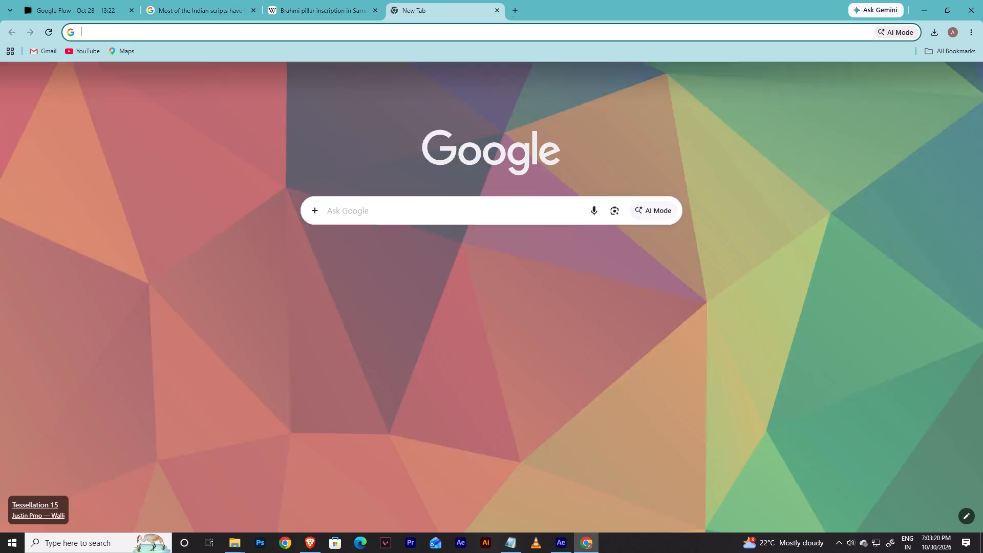
pyautogui.write('torn paper')
pyautogui.press('Return')
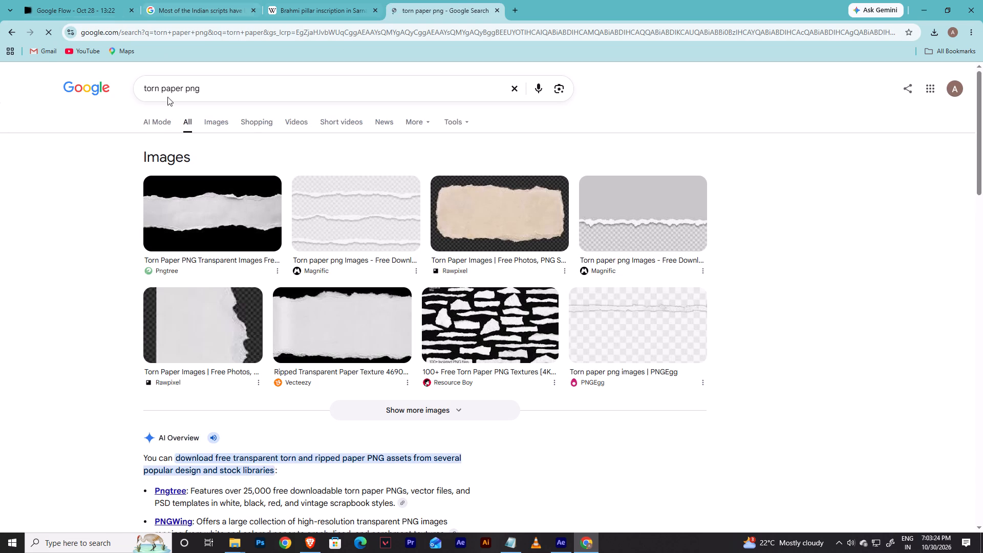
pyautogui.moveTo(197, 124); pyautogui.dragTo(193, 126)
pyautogui.doubleClick(213, 122)
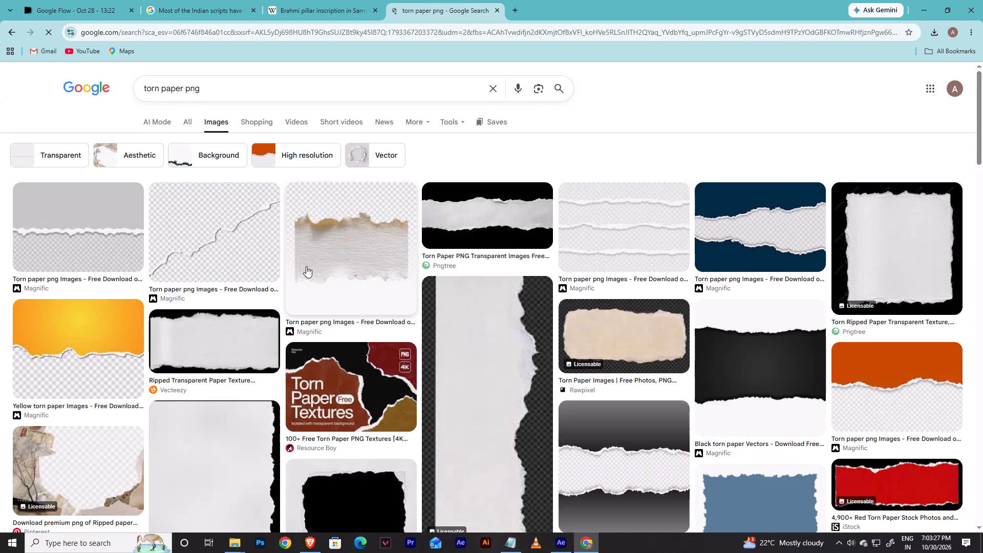
pyautogui.scroll(-3, 334, 268)
pyautogui.scroll(-6, 538, 232)
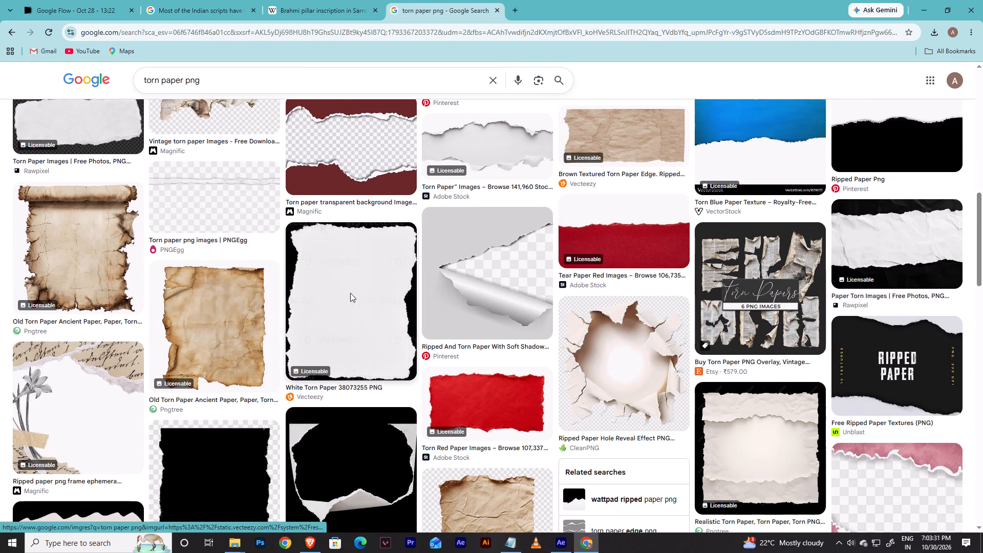
pyautogui.scroll(-5, 365, 287)
pyautogui.scroll(-4, 488, 277)
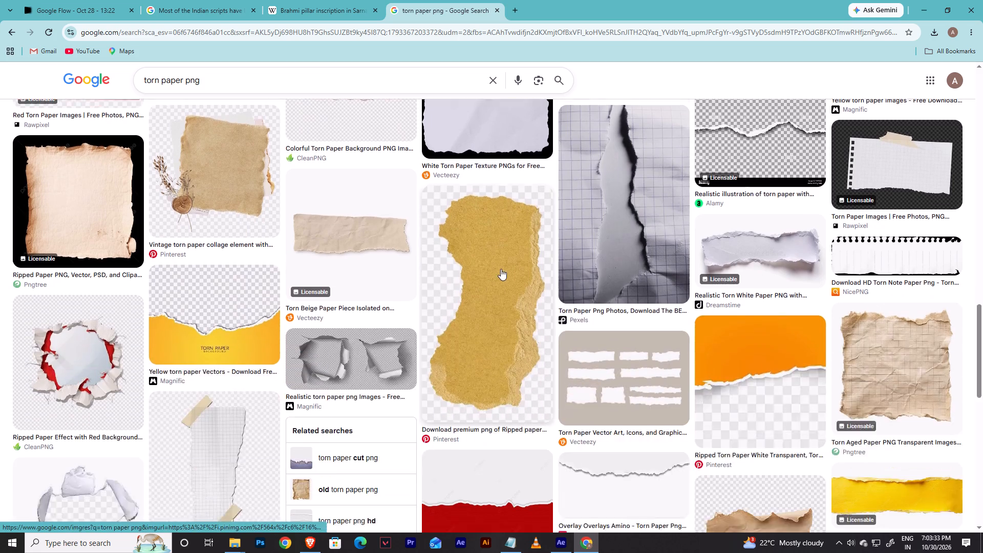
# Switch back to After Effects and briefly preview Scene 2 at the Brahmi photo.
pyautogui.hotkey('alt', 'Tab')
pyautogui.hotkey('alt', 'Tab')
pyautogui.hotkey('alt', 'Tab')
pyautogui.hotkey('alt', 'Tab')
pyautogui.keyDown('alt'); pyautogui.click(526, 196); pyautogui.keyUp('alt')
pyautogui.hotkey('alt', 'Tab')
pyautogui.hotkey('alt', 'Tab')
pyautogui.click(683, 399)
pyautogui.press('space')
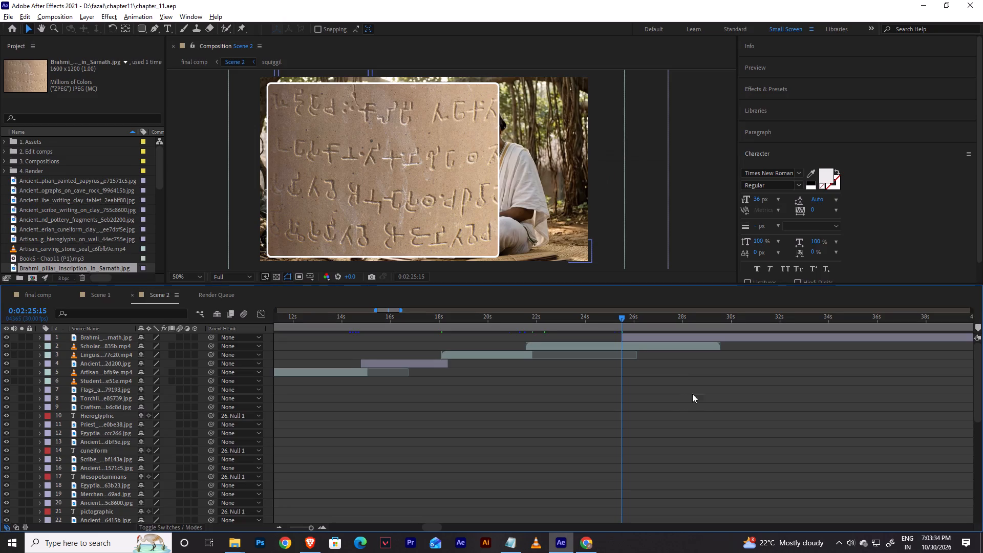
pyautogui.click(702, 388)
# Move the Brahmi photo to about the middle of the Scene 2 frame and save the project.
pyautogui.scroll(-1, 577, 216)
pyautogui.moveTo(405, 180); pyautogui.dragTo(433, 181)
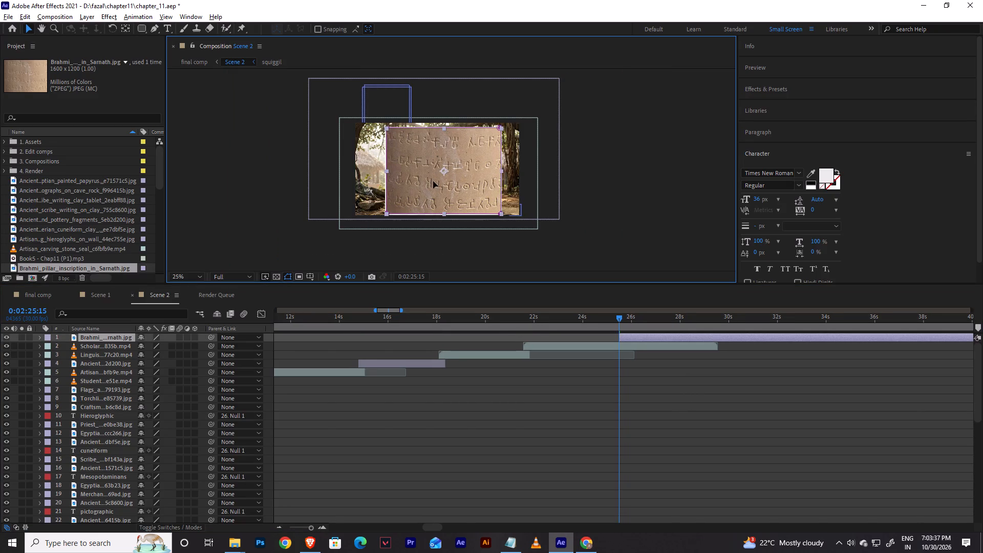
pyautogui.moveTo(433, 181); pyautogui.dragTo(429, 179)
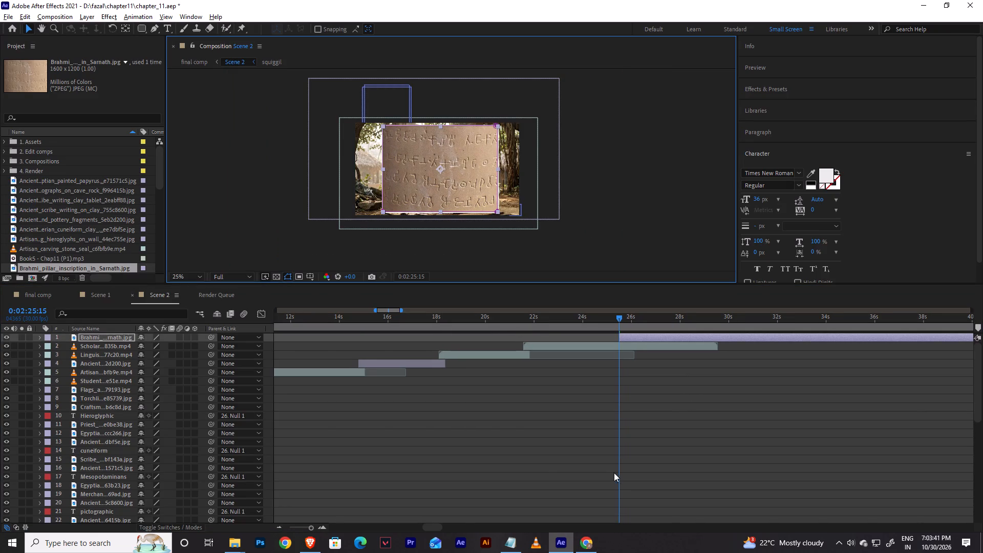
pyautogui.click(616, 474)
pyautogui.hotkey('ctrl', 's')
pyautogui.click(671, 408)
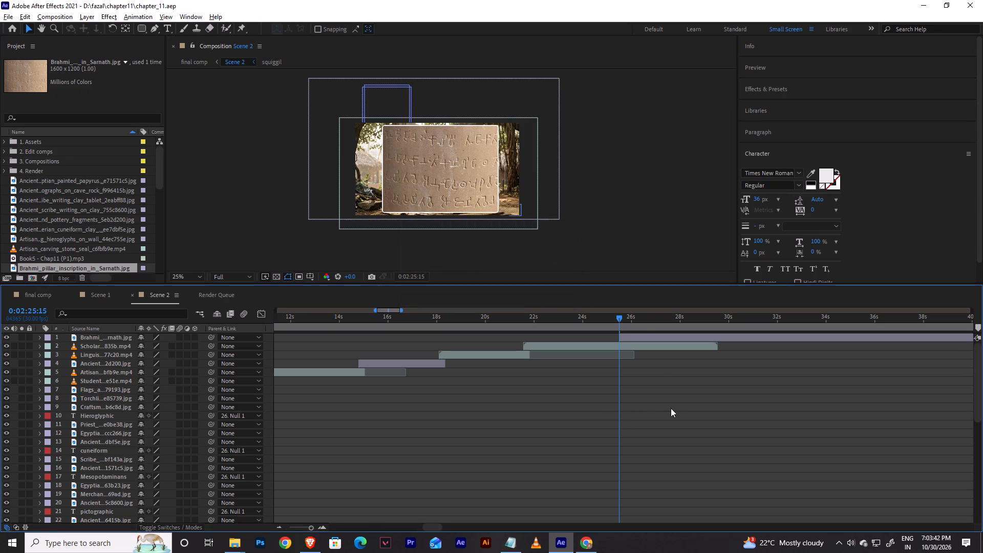
# Add a black 1280 x 720 px solid starting at 0:02:25:15, directly beneath the Brahmi photo layer.
pyautogui.rightClick(653, 121)
pyautogui.click(690, 125)
pyautogui.click(815, 157)
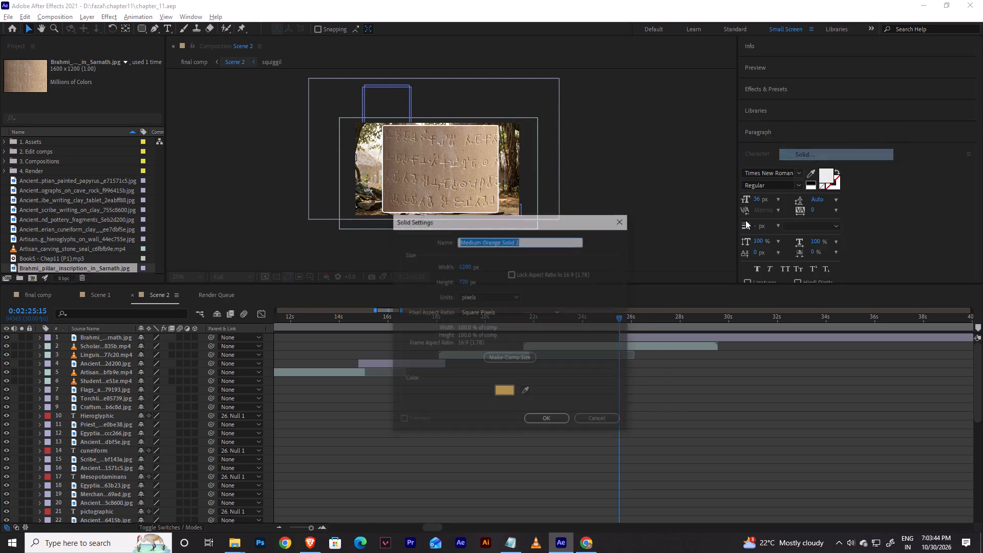
pyautogui.click(504, 391)
pyautogui.moveTo(626, 361); pyautogui.dragTo(473, 486)
pyautogui.press('Return')
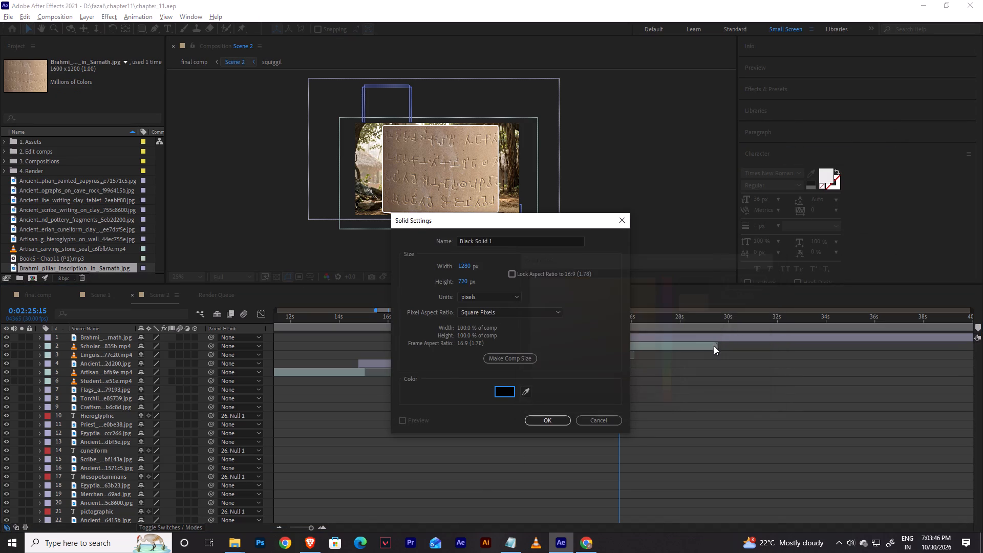
pyautogui.click(541, 423)
pyautogui.press('[')
pyautogui.hotkey('ctrl', '[')
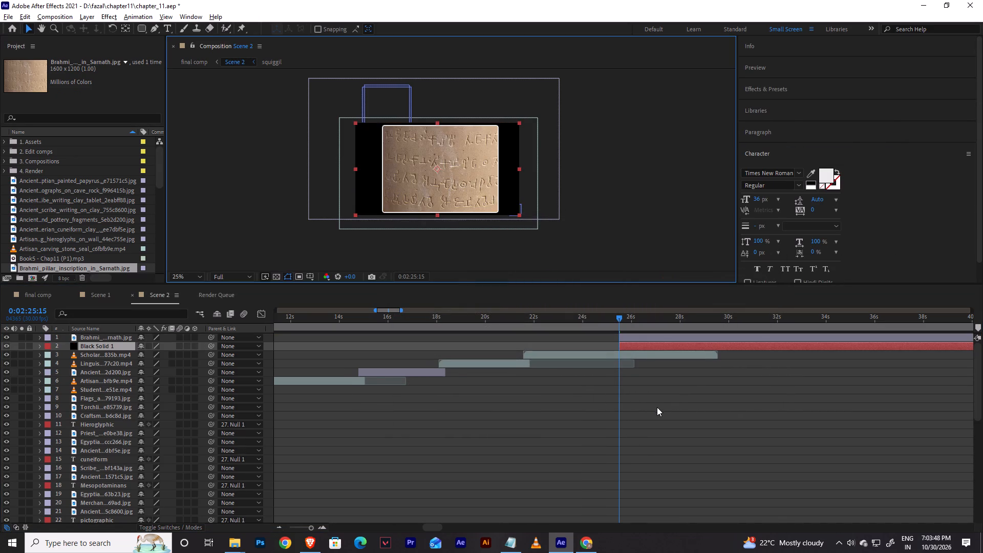
# Set the black solid's opacity to 64%.
pyautogui.scroll(1, 648, 190)
pyautogui.press('t')
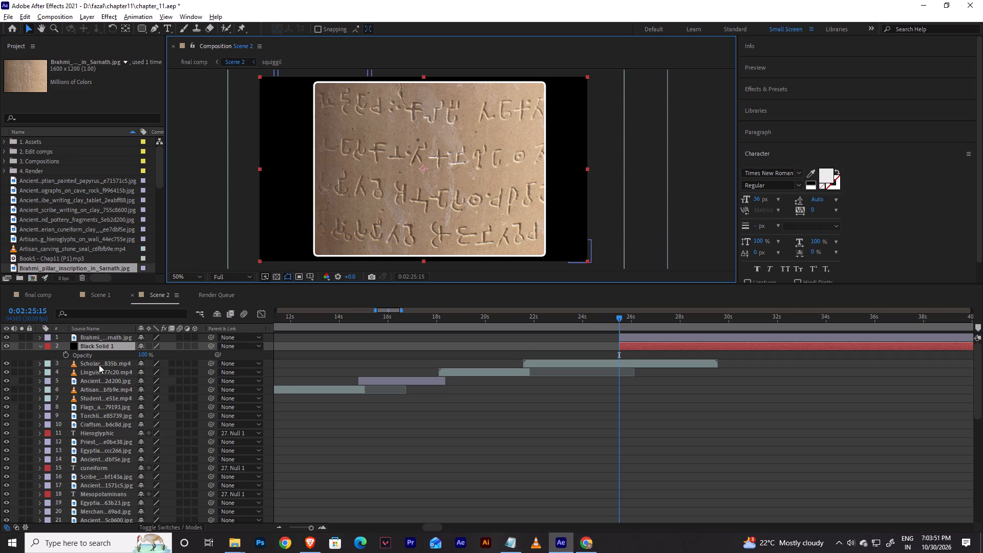
pyautogui.moveTo(145, 356); pyautogui.dragTo(124, 363)
pyautogui.moveTo(141, 357); pyautogui.dragTo(148, 354)
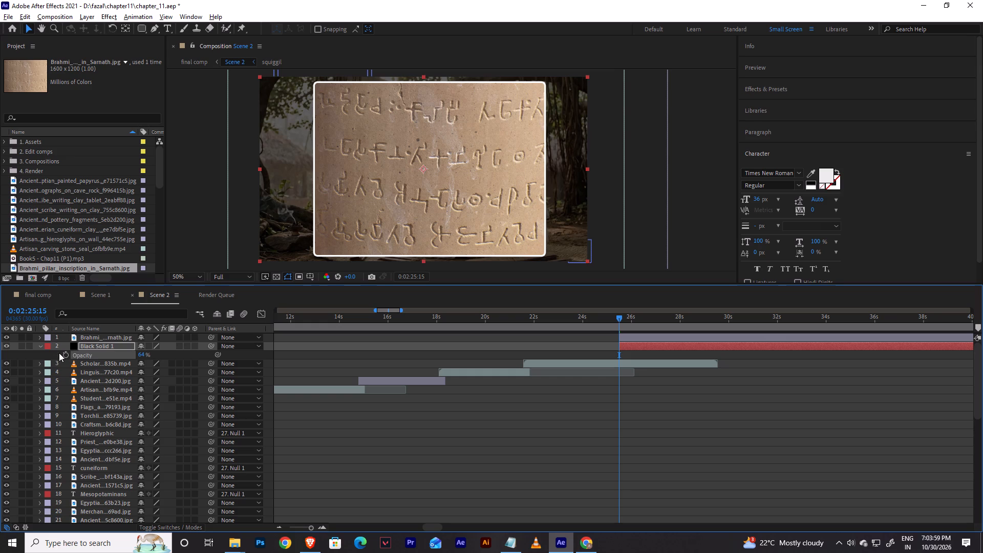
# Animate the black solid's opacity from 0% at 0:02:25:15 to 64% at 0:02:25:19, preview it, and return to 0:02:25:19.
pyautogui.click(63, 354)
pyautogui.click(619, 355)
pyautogui.click(141, 355)
pyautogui.press('0')
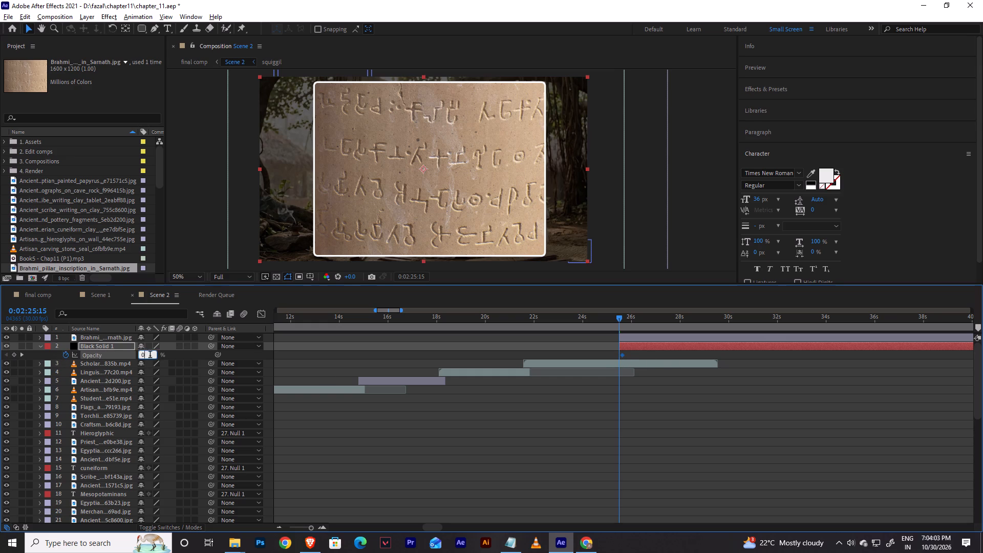
pyautogui.press('Return')
pyautogui.press('space')
pyautogui.press('space')
pyautogui.keyDown('shift'); pyautogui.moveTo(621, 329); pyautogui.dragTo(614, 329); pyautogui.keyUp('shift')
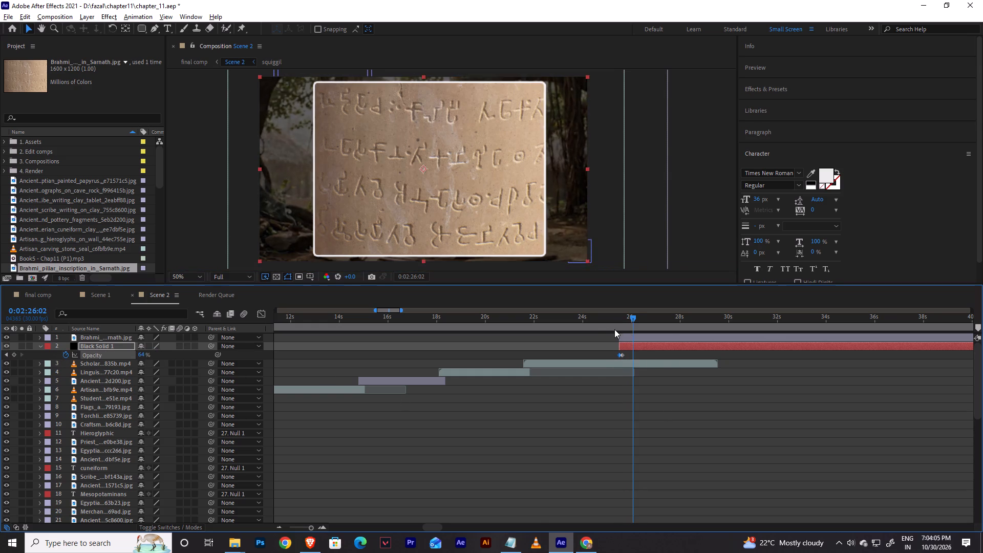
pyautogui.keyDown('shift'); pyautogui.moveTo(614, 329); pyautogui.dragTo(613, 328); pyautogui.keyUp('shift')
pyautogui.keyDown('shift'); pyautogui.click(623, 329); pyautogui.keyUp('shift')
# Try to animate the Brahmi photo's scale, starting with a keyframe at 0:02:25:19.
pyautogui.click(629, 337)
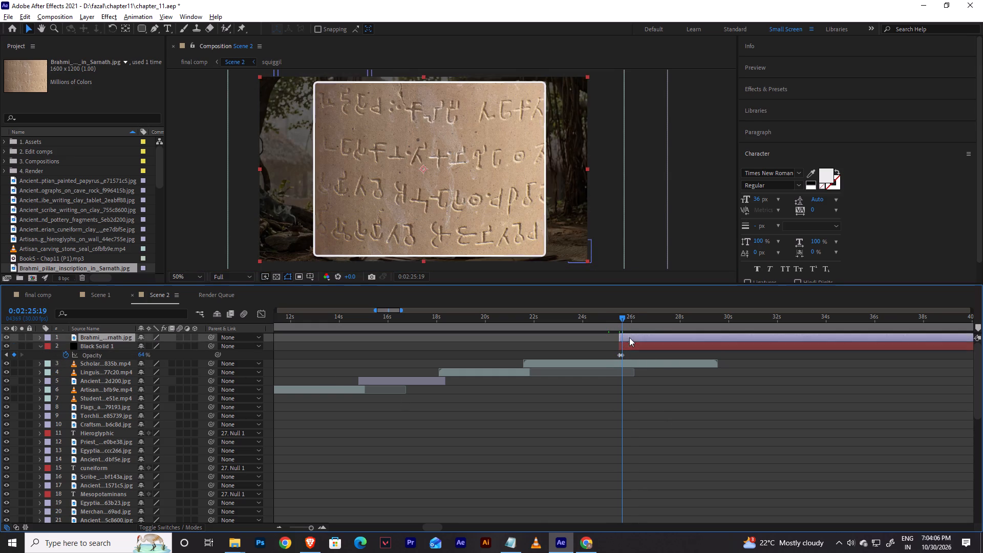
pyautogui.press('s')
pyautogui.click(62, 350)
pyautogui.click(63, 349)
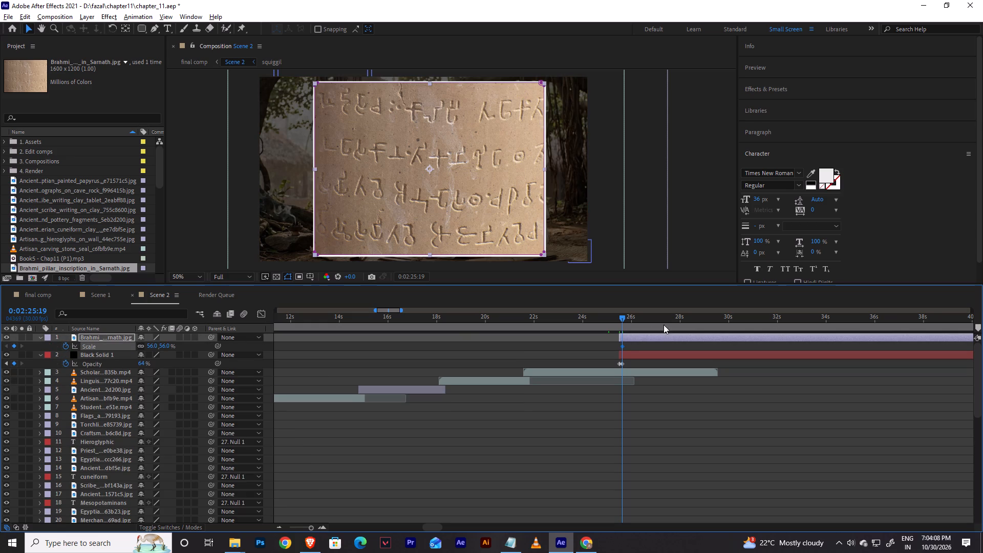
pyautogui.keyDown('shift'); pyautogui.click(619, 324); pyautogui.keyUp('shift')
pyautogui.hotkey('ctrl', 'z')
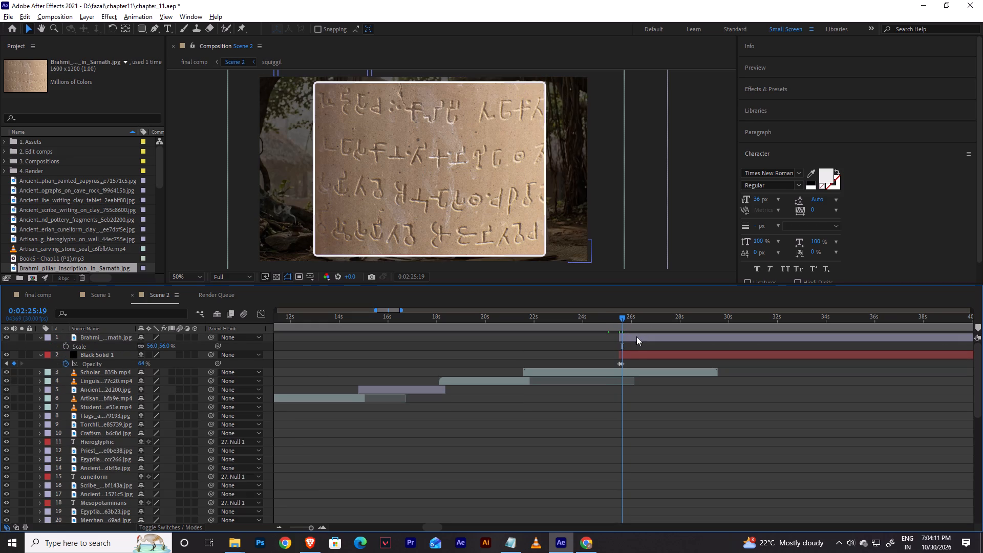
# Move the Brahmi photo to the left side of the Scene 2 frame, at about 490, 362, and save the project.
pyautogui.click(440, 194)
pyautogui.moveTo(485, 180); pyautogui.dragTo(432, 176)
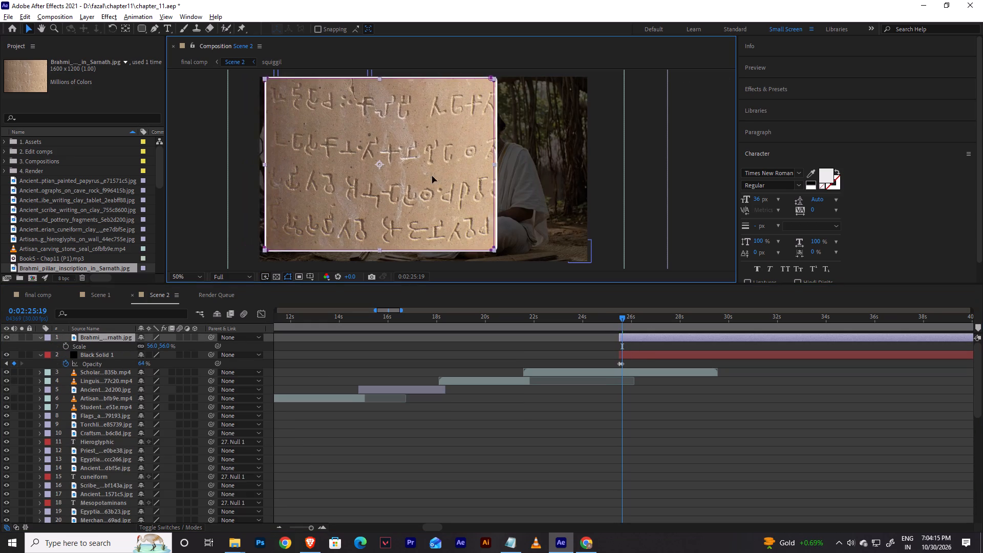
pyautogui.moveTo(432, 176); pyautogui.dragTo(441, 181)
pyautogui.scroll(-1, 494, 181)
pyautogui.click(611, 156)
pyautogui.press('space')
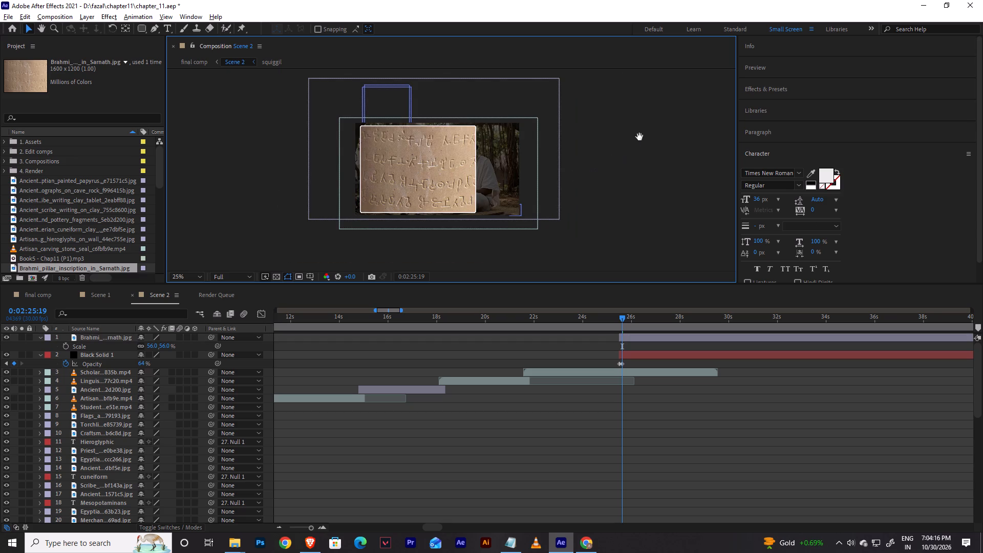
pyautogui.click(639, 136)
pyautogui.hotkey('ctrl', 's')
# Keyframe the Brahmi photo's position to slide in from off-frame at about -486, 362 at 0:02:25:15 to 490, 362 at 0:02:25:19.
pyautogui.click(629, 336)
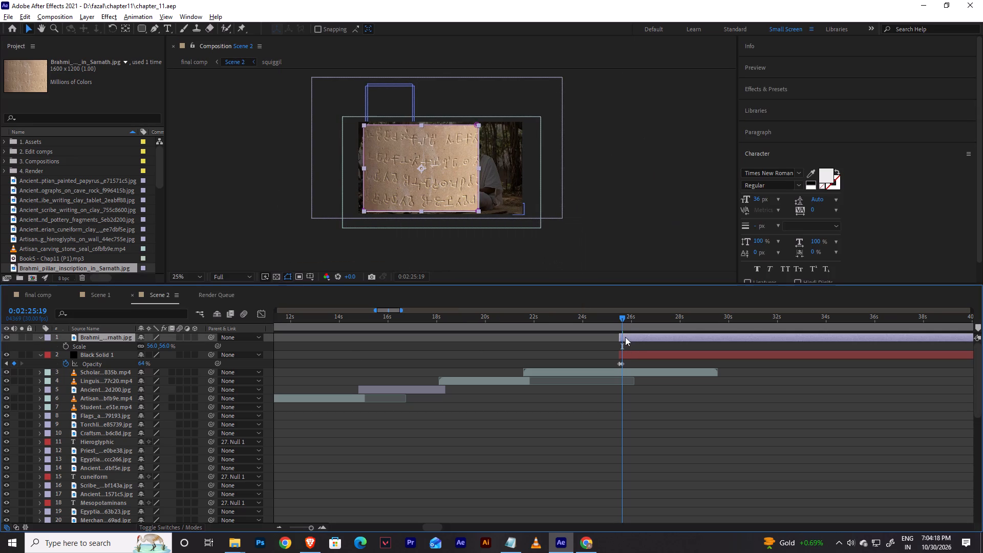
pyautogui.press('p')
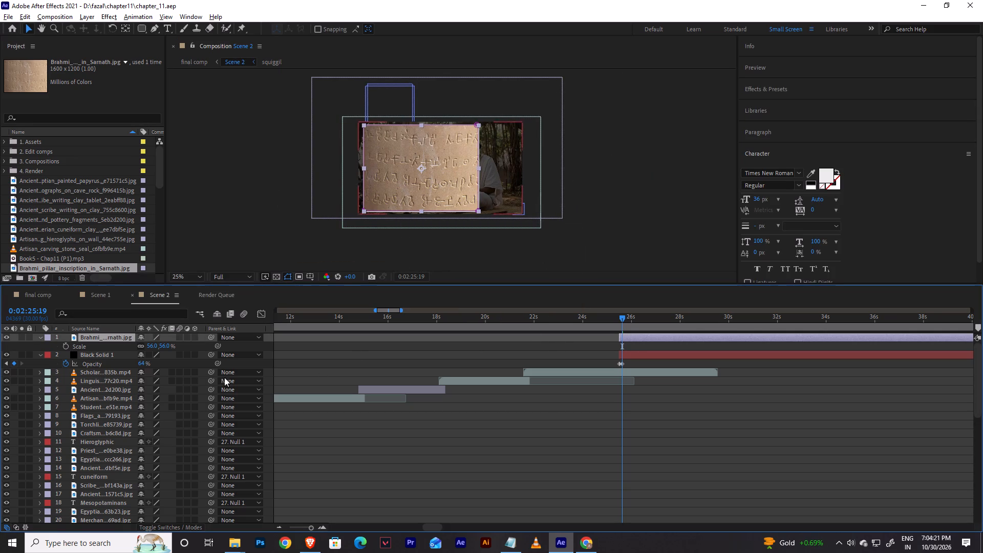
pyautogui.click(66, 349)
pyautogui.keyDown('shift'); pyautogui.click(619, 321); pyautogui.keyUp('shift')
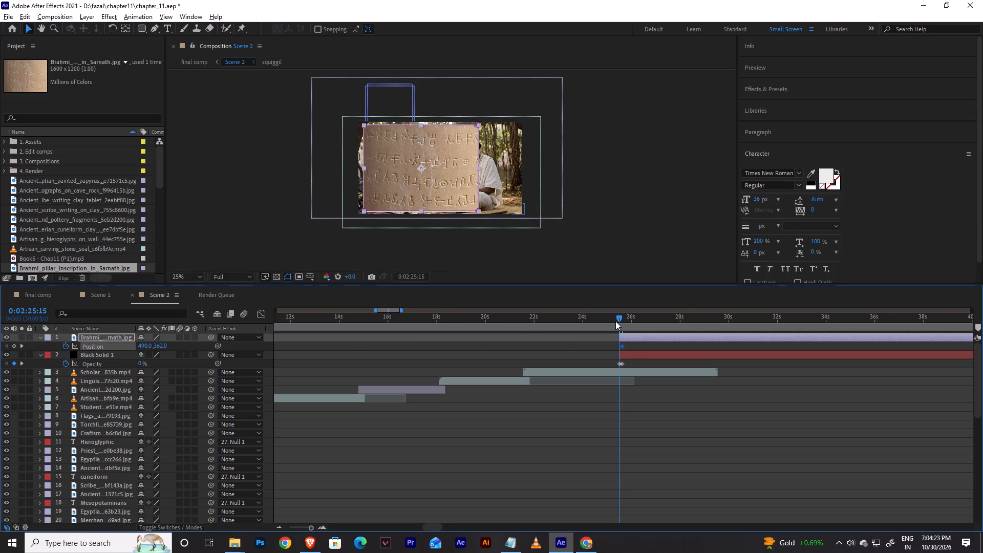
pyautogui.moveTo(434, 182); pyautogui.dragTo(309, 177)
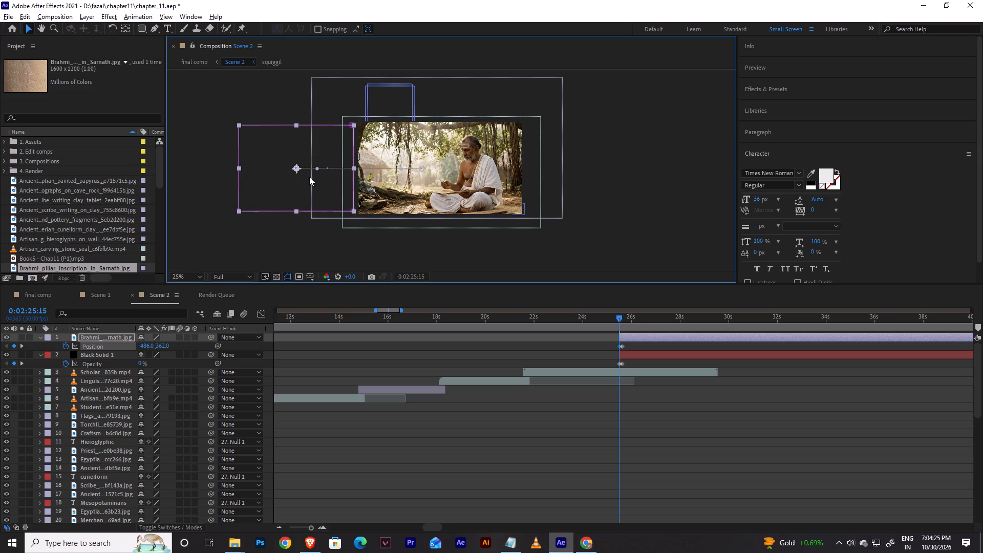
pyautogui.moveTo(309, 177); pyautogui.dragTo(309, 176)
# Apply Easy Ease to the photo's position keyframes and the black solid's opacity keyframes, and preview the animation.
pyautogui.moveTo(599, 346); pyautogui.dragTo(644, 366)
pyautogui.press('F9')
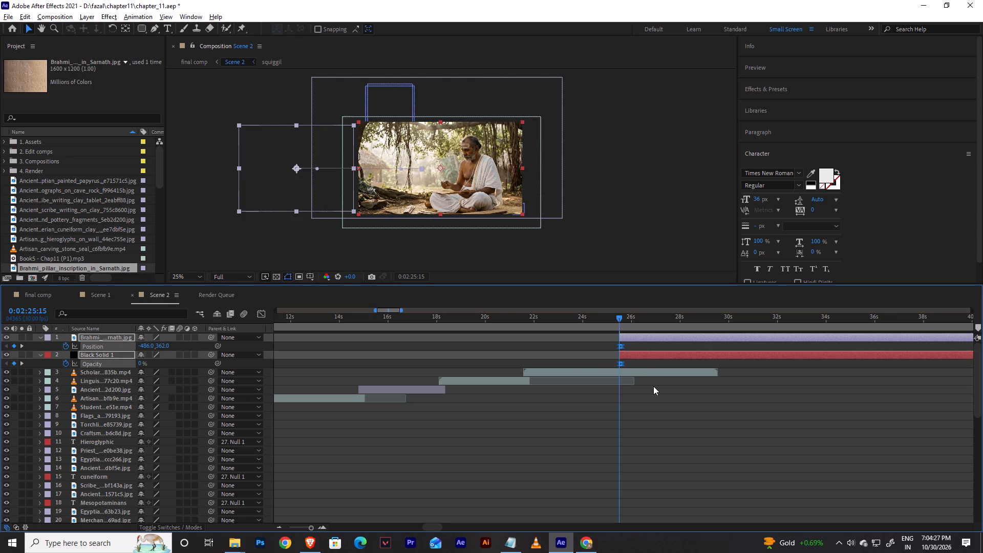
pyautogui.click(655, 411)
pyautogui.press('space')
pyautogui.press('space')
pyautogui.keyDown('shift'); pyautogui.click(616, 320); pyautogui.keyUp('shift')
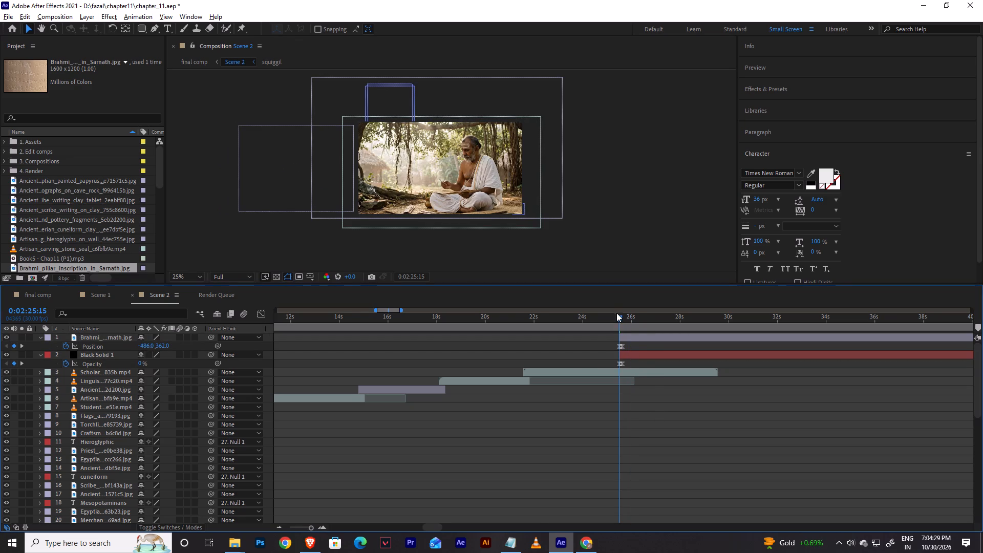
# Lengthen the Brahmi photo's slide-in by moving its second position keyframe to about 0:02:25:23, and preview it.
pyautogui.press('=')
pyautogui.press('=')
pyautogui.moveTo(630, 349); pyautogui.dragTo(643, 346)
pyautogui.press('space')
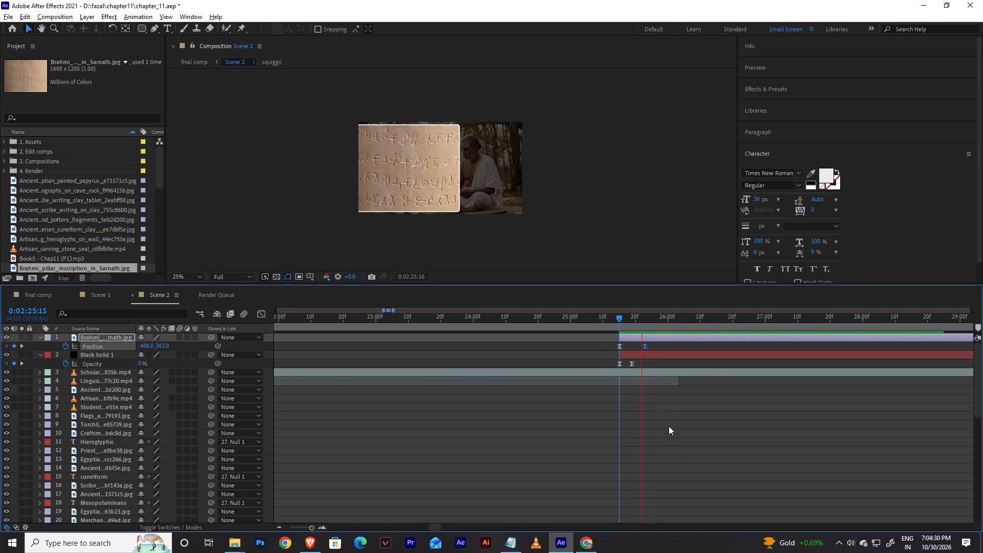
pyautogui.press('space')
pyautogui.press('space')
# Reshape the photo's position speed graph so the slide-in peaks early and decelerates gradually, and preview it from 0:02:25:15.
pyautogui.moveTo(687, 417); pyautogui.dragTo(617, 430)
pyautogui.moveTo(571, 318); pyautogui.dragTo(545, 325)
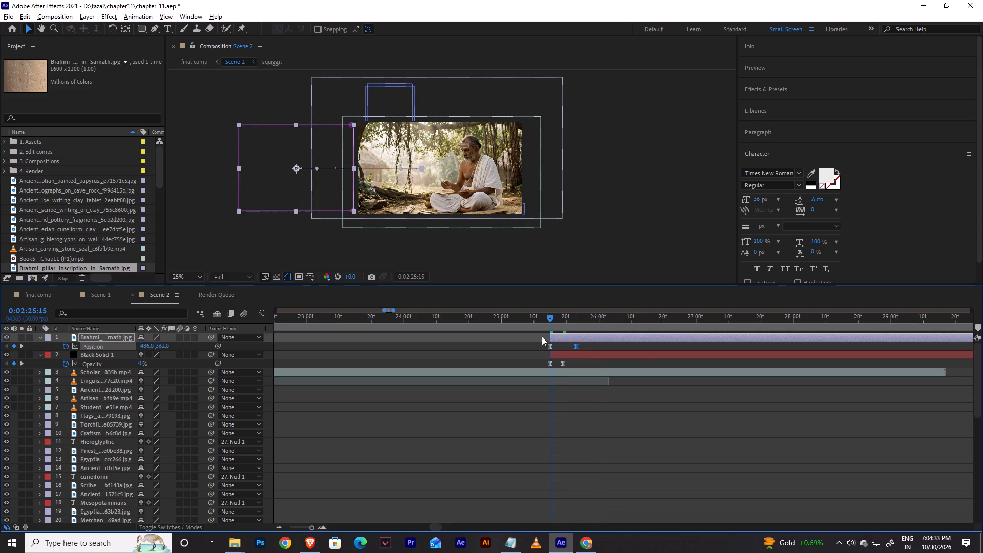
pyautogui.moveTo(540, 336); pyautogui.dragTo(590, 348)
pyautogui.click(258, 312)
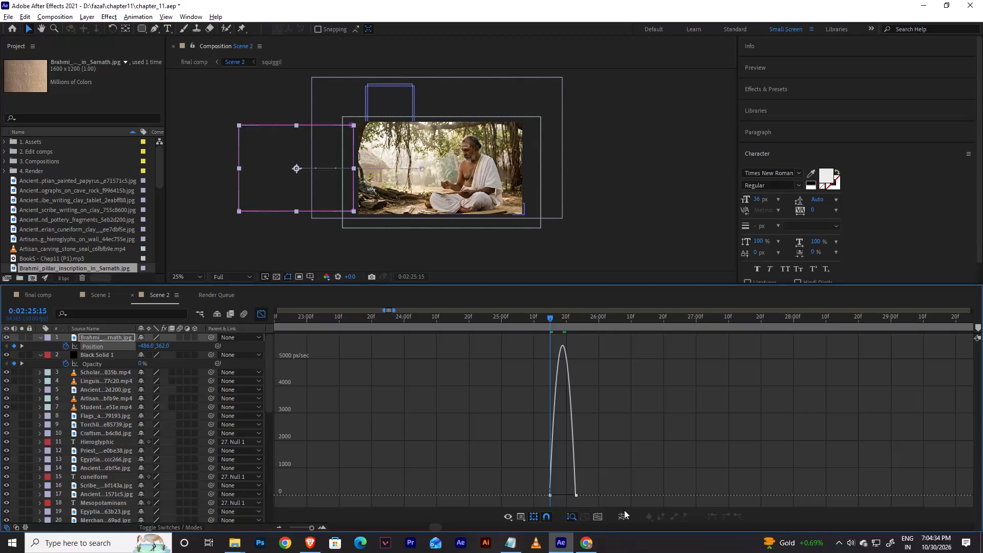
pyautogui.click(547, 496)
pyautogui.click(551, 496)
pyautogui.moveTo(569, 497); pyautogui.dragTo(562, 498)
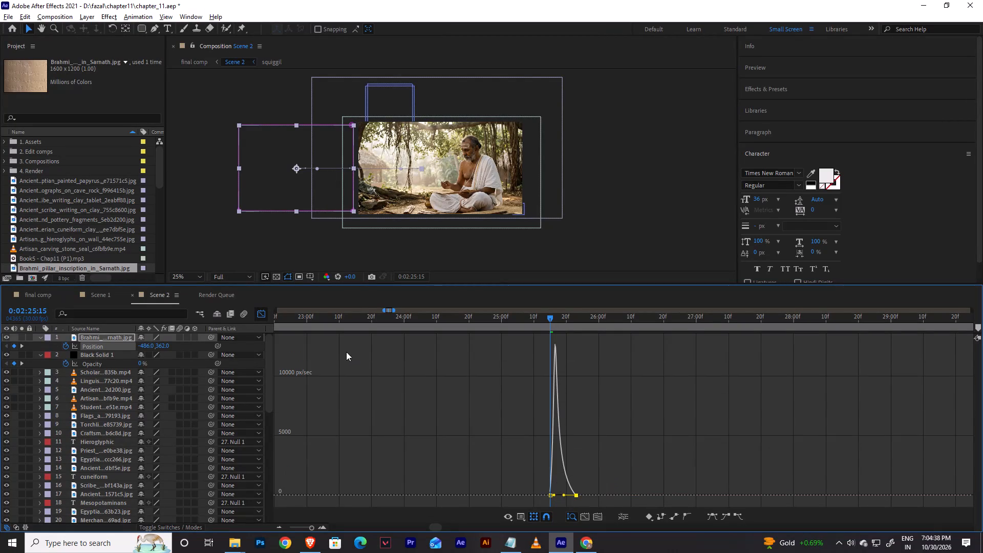
pyautogui.press('space')
pyautogui.press('space')
pyautogui.keyDown('shift'); pyautogui.moveTo(562, 320); pyautogui.dragTo(553, 323); pyautogui.keyUp('shift')
pyautogui.press('space')
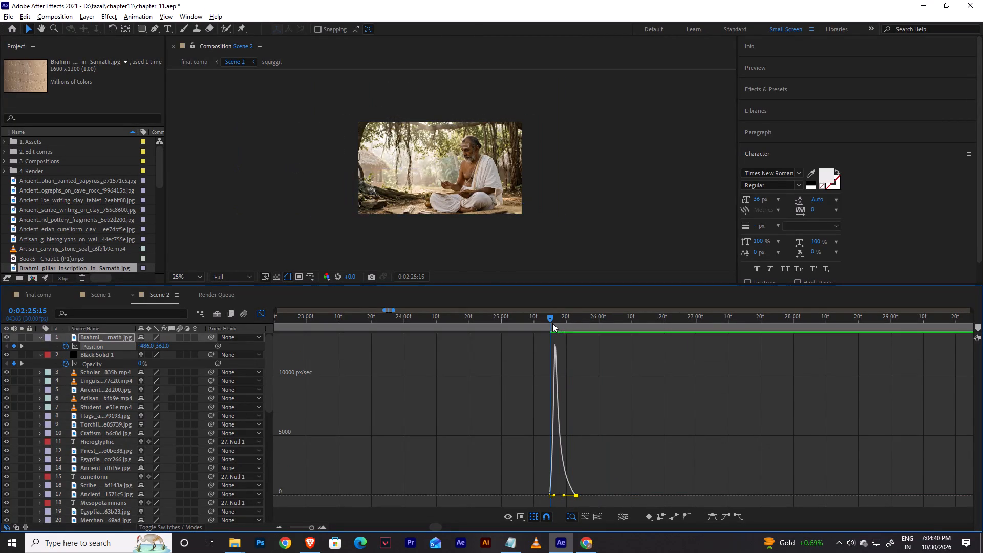
# Preview the Brahmi photo's slide-in, leave the speed graph view, and check the frames at 0:02:25:23 and 0:02:25:19.
pyautogui.press('space')
pyautogui.click(552, 323)
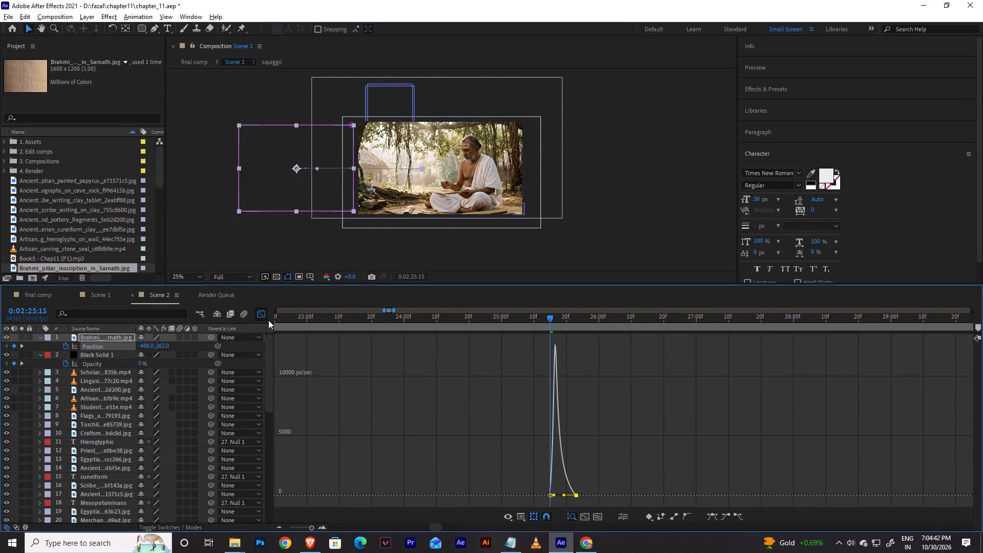
pyautogui.click(261, 316)
pyautogui.click(624, 402)
pyautogui.click(573, 319)
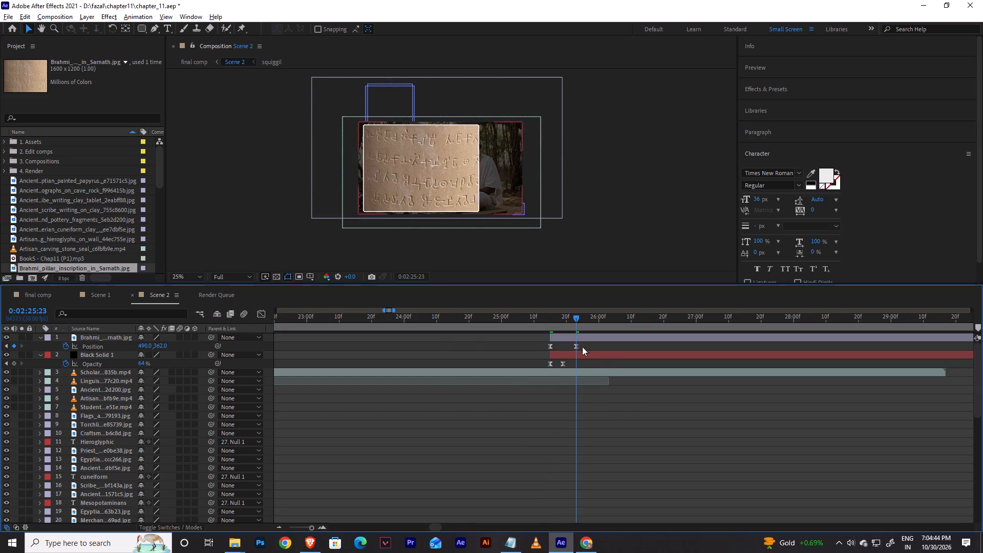
pyautogui.keyDown('shift'); pyautogui.moveTo(553, 326); pyautogui.dragTo(566, 324); pyautogui.keyUp('shift')
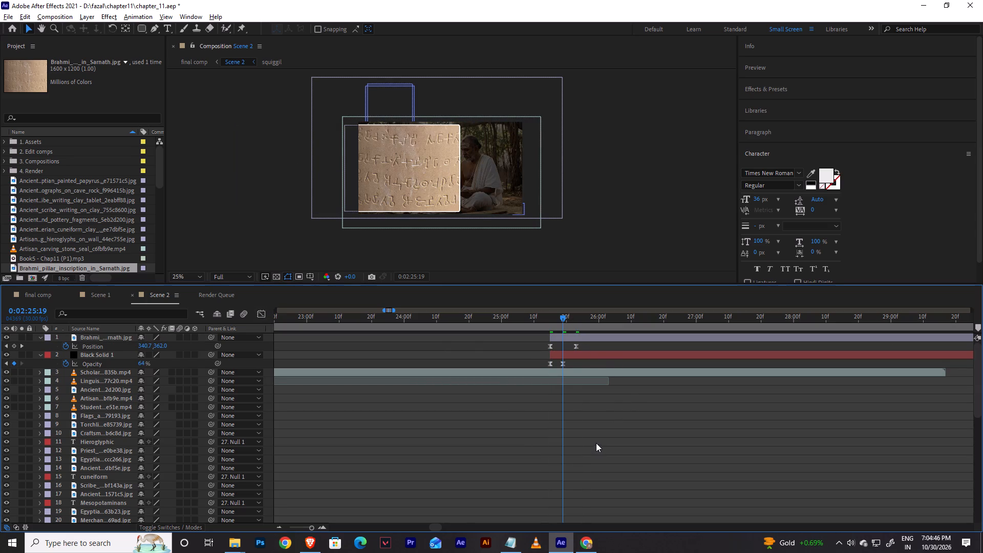
# Create a text layer over the dimmed scholar footage with the placeholder text "df" and try pasting over it.
pyautogui.hotkey('ctrl', 't')
pyautogui.click(489, 154)
pyautogui.press('d')
pyautogui.press('f')
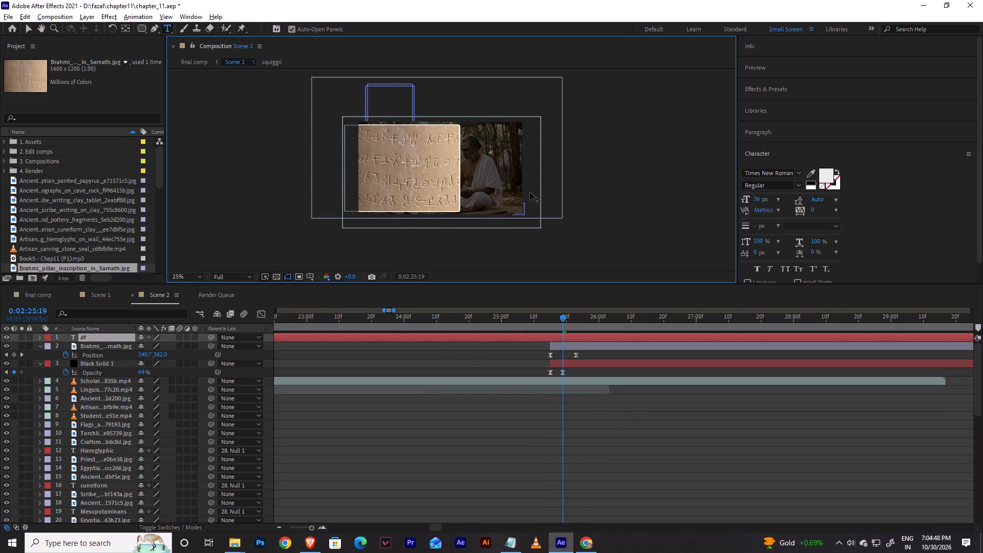
pyautogui.hotkey('ctrl', 'a')
pyautogui.hotkey('ctrl', 'v')
pyautogui.hotkey('ctrl', 'v')
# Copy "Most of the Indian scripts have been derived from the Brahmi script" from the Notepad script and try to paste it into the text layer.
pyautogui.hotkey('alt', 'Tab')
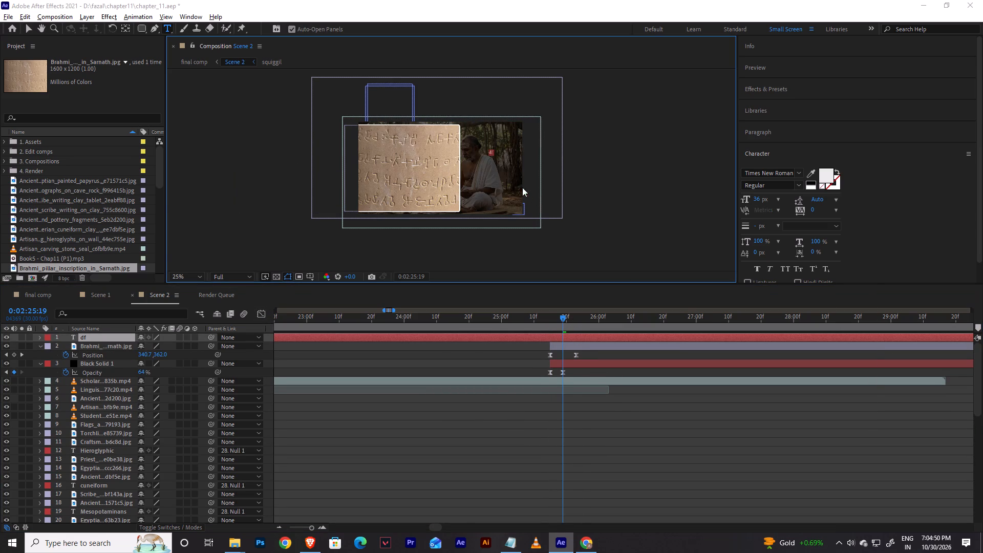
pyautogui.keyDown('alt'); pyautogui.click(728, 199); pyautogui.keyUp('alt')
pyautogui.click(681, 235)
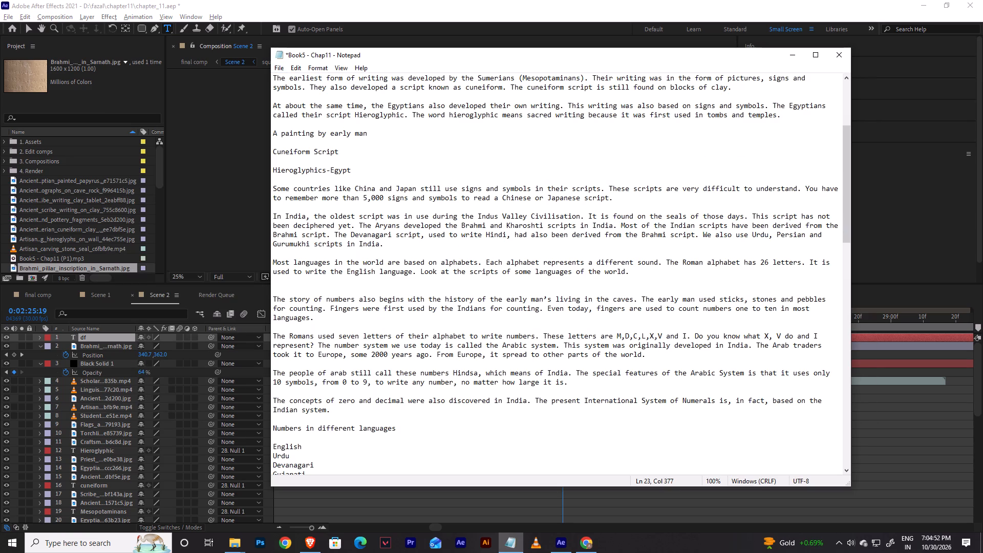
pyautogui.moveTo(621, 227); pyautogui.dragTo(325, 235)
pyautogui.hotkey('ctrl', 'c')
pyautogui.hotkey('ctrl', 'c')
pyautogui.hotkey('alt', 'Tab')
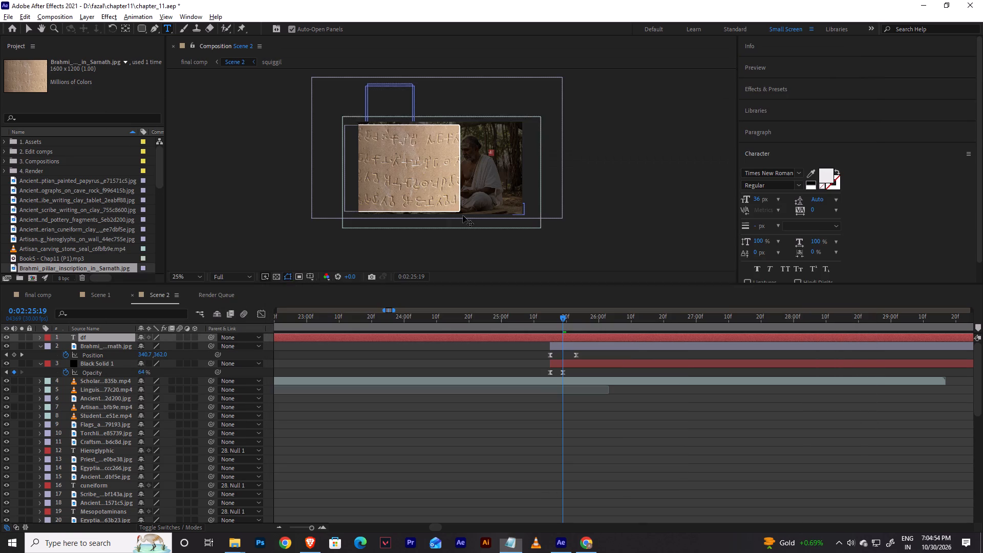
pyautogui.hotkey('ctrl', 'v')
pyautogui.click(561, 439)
# Save the chapter_11 project and close After Effects.
pyautogui.hotkey('ctrl', 's')
pyautogui.hotkey('ctrl', 's')
pyautogui.hotkey('ctrl', 's')
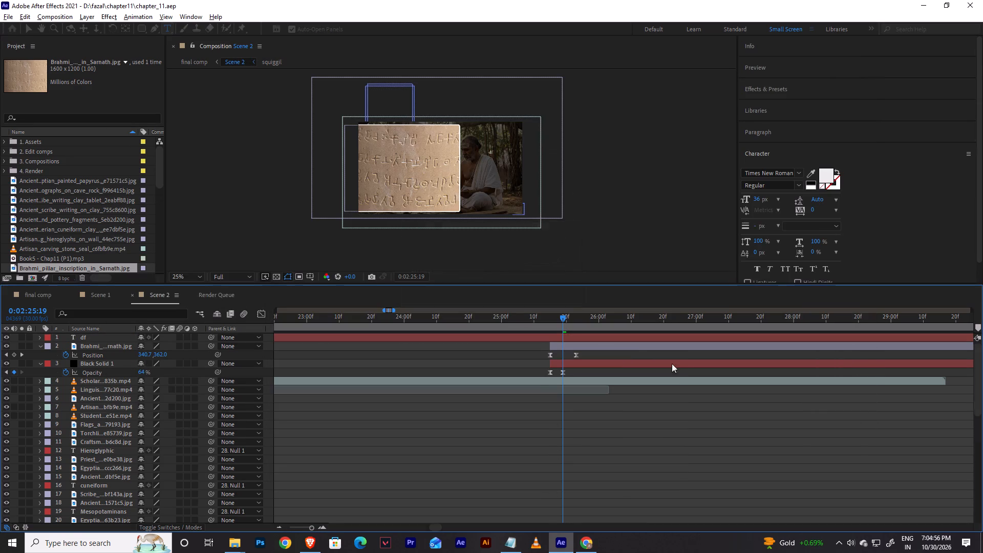
pyautogui.click(982, 0)
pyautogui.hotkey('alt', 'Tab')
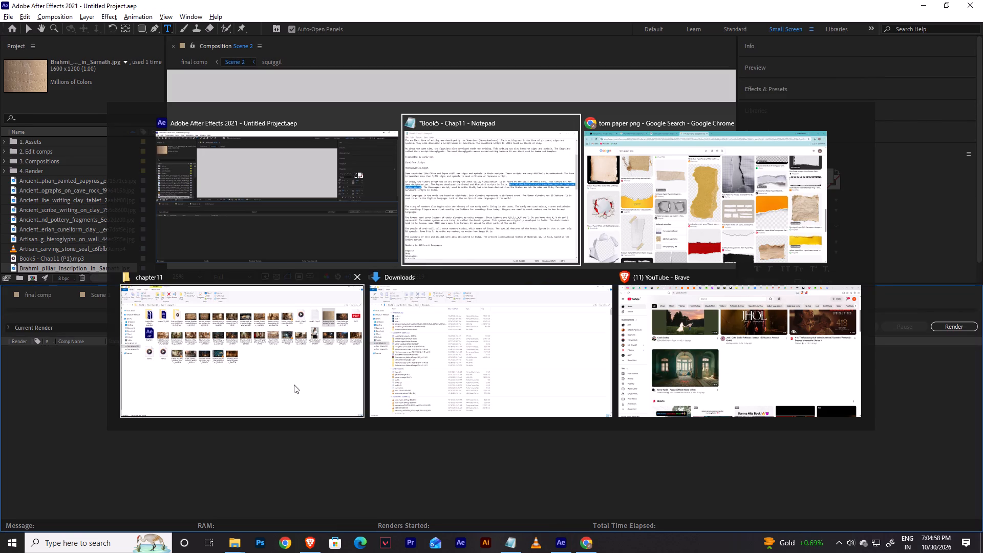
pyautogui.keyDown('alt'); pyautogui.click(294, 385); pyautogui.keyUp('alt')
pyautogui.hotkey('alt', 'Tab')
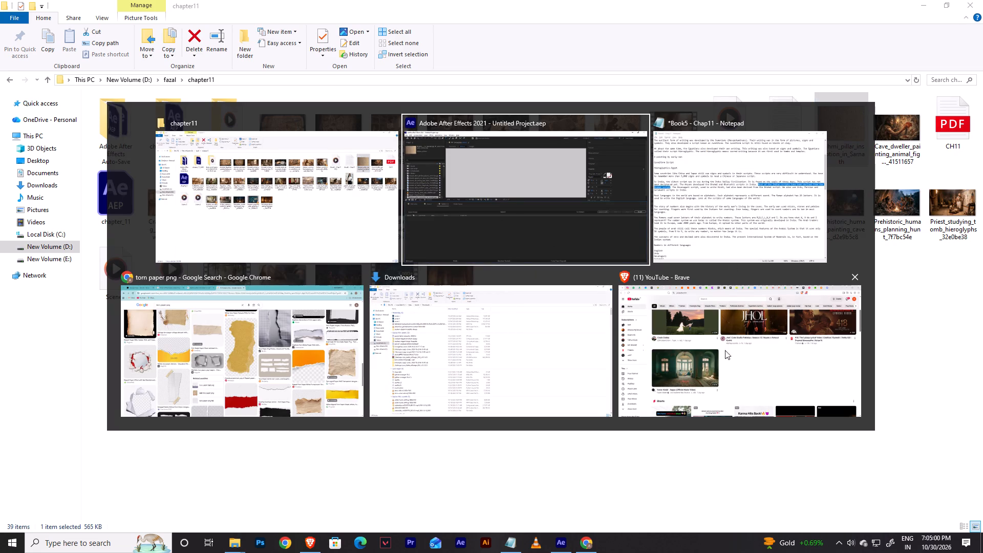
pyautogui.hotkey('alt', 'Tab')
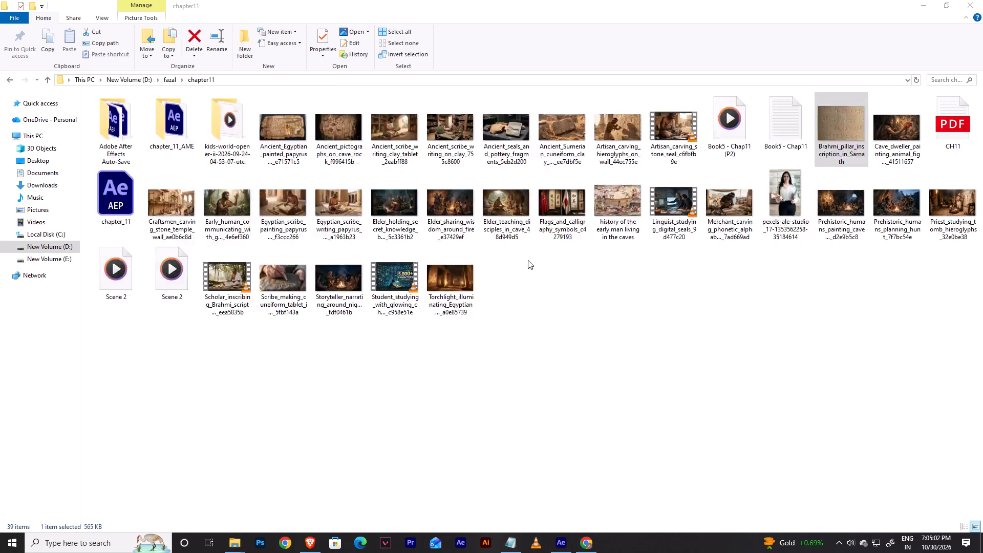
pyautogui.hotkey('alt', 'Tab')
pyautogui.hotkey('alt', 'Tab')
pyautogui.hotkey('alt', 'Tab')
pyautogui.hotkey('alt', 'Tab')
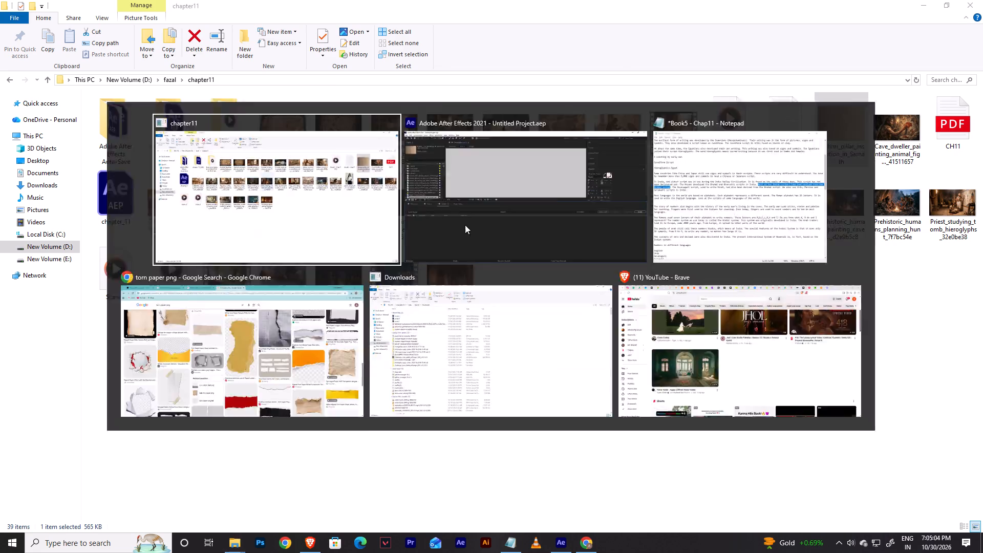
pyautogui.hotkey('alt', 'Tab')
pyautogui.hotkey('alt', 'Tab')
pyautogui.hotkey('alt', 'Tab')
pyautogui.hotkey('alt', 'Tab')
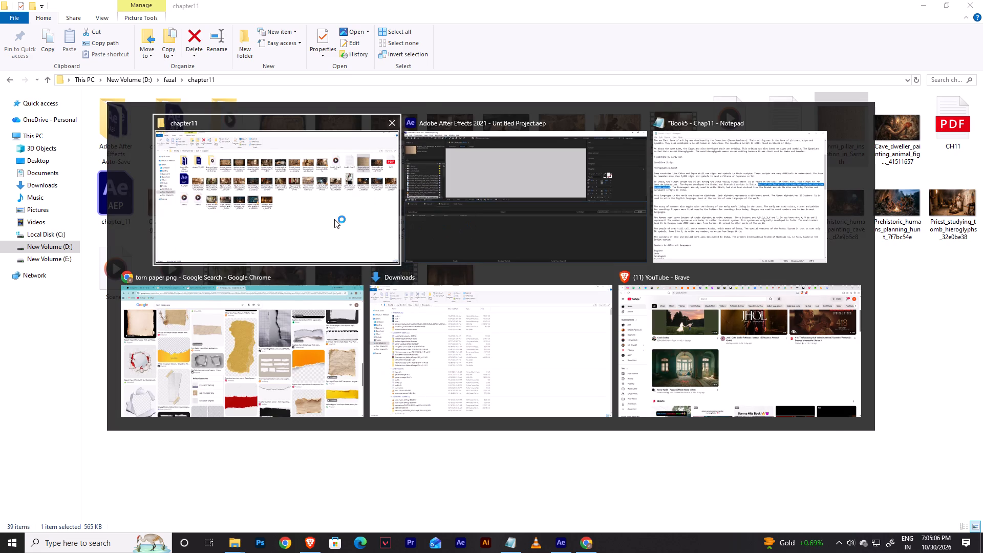
# Reopen the chapter_11 project file from the chapter11 folder with Adobe After Effects 2021.
pyautogui.keyDown('alt'); pyautogui.click(334, 219); pyautogui.keyUp('alt')
pyautogui.click(491, 395)
pyautogui.click(373, 420)
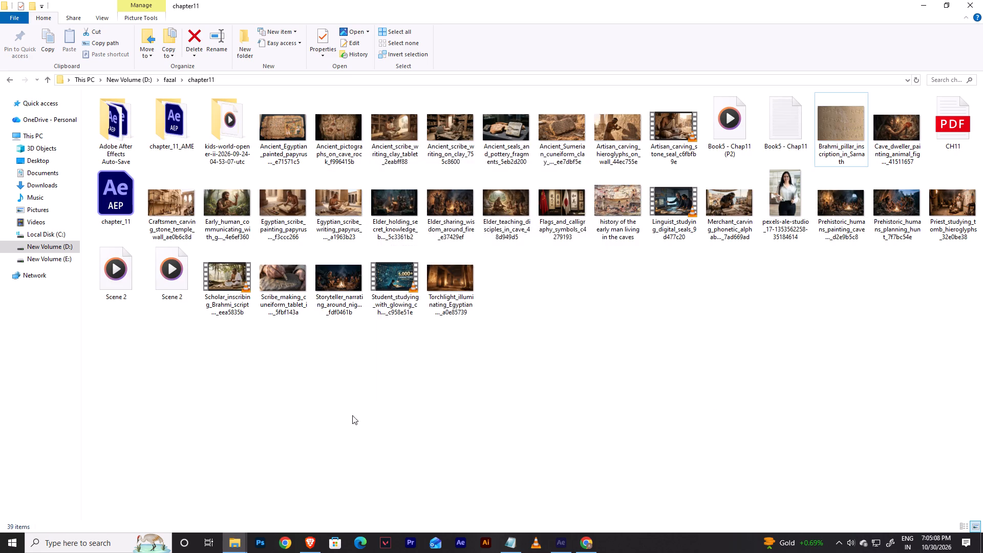
pyautogui.click(106, 176)
pyautogui.rightClick(104, 175)
pyautogui.click(129, 360)
pyautogui.click(124, 197)
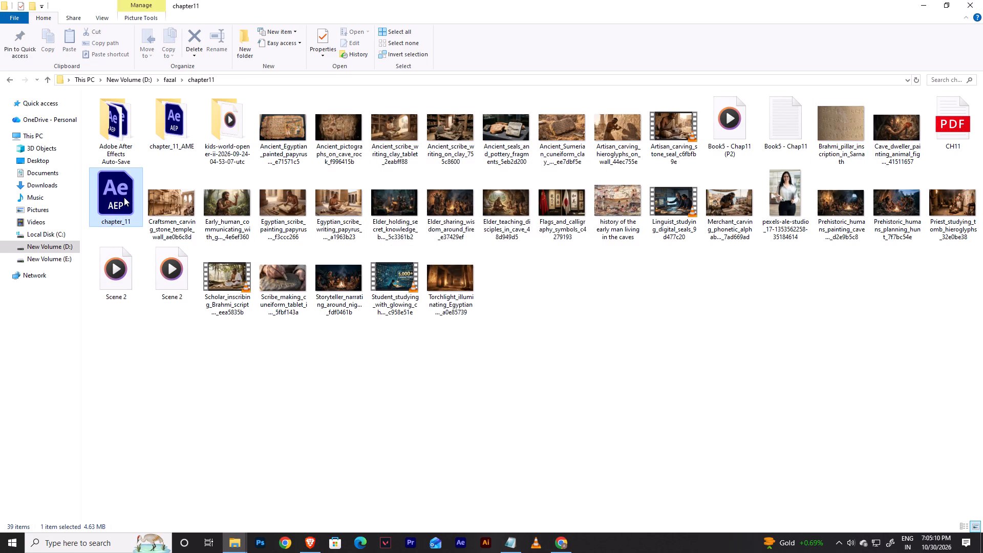
pyautogui.rightClick(120, 195)
pyautogui.click(147, 257)
pyautogui.click(316, 263)
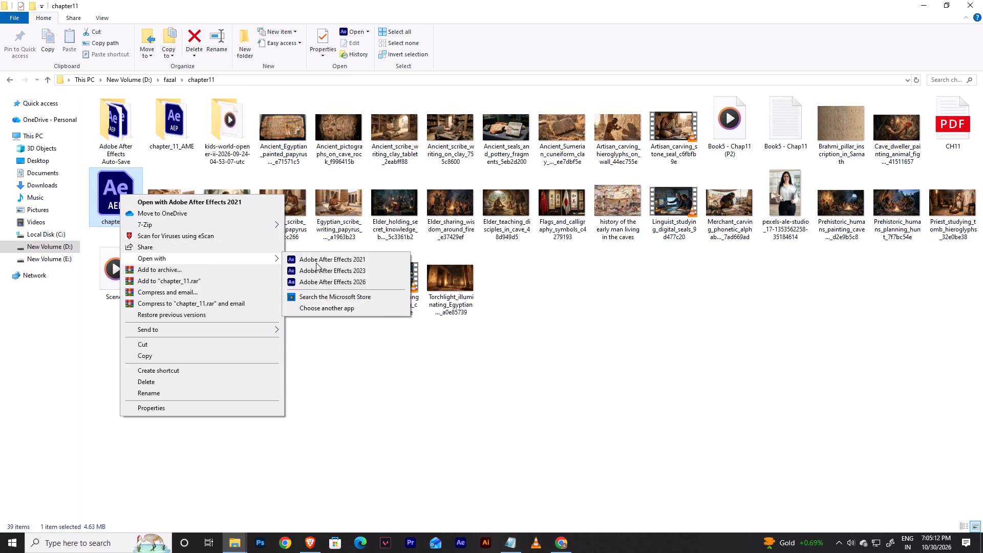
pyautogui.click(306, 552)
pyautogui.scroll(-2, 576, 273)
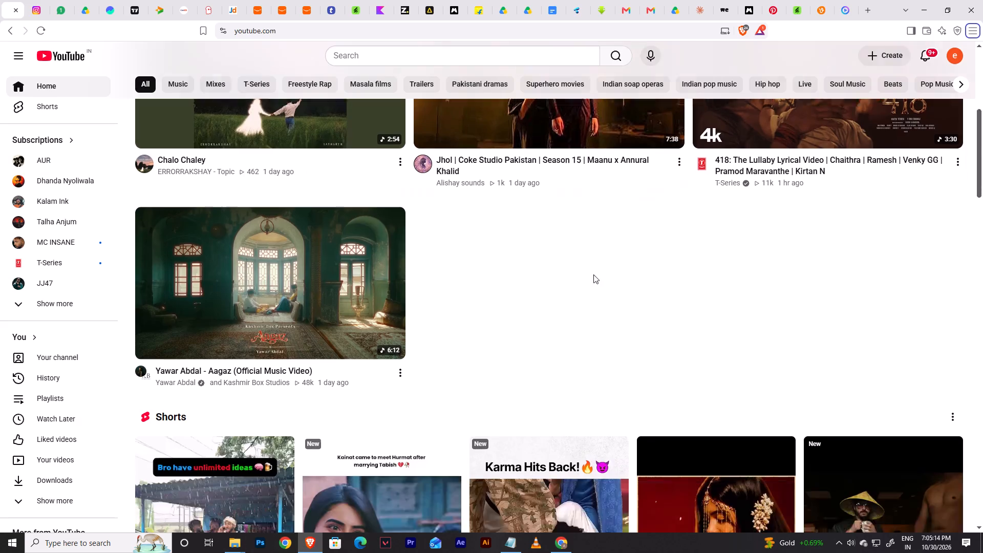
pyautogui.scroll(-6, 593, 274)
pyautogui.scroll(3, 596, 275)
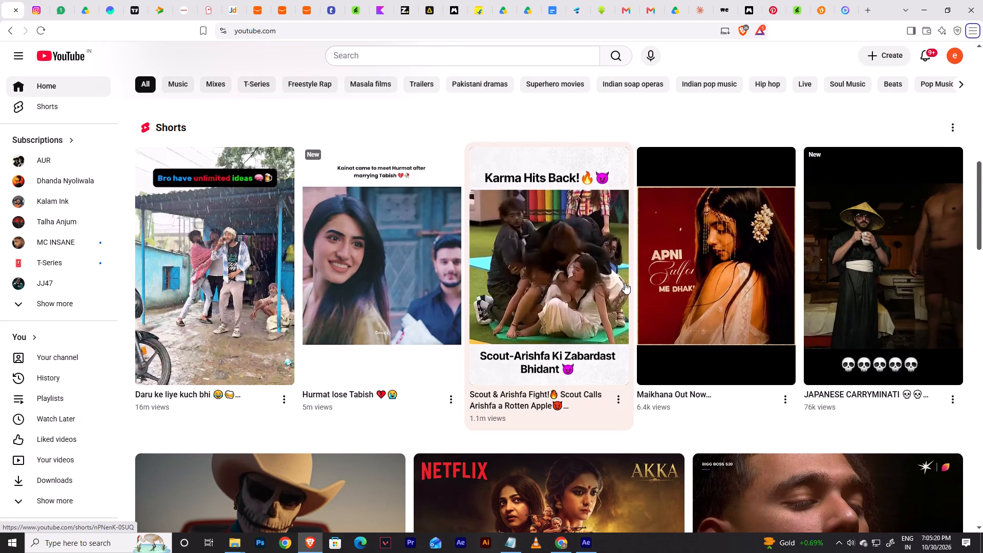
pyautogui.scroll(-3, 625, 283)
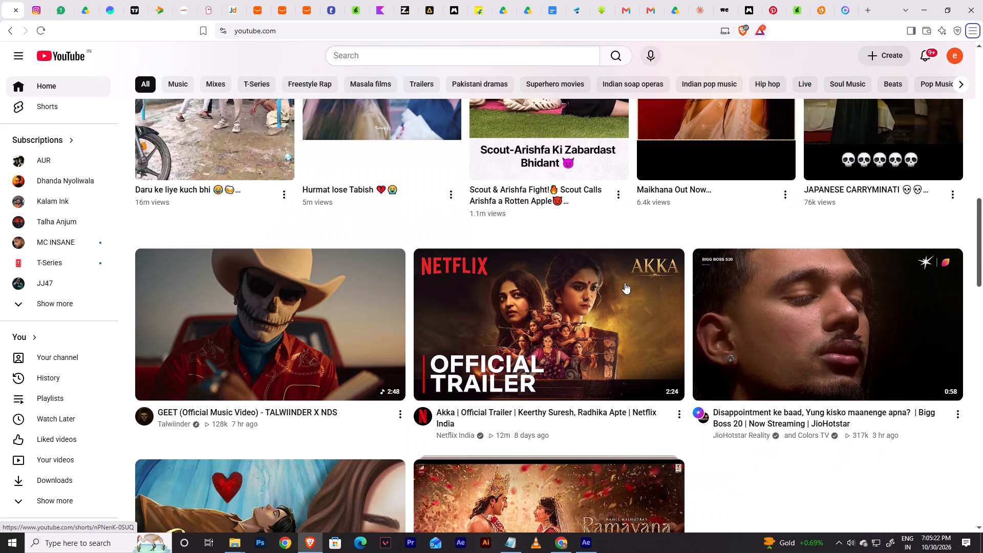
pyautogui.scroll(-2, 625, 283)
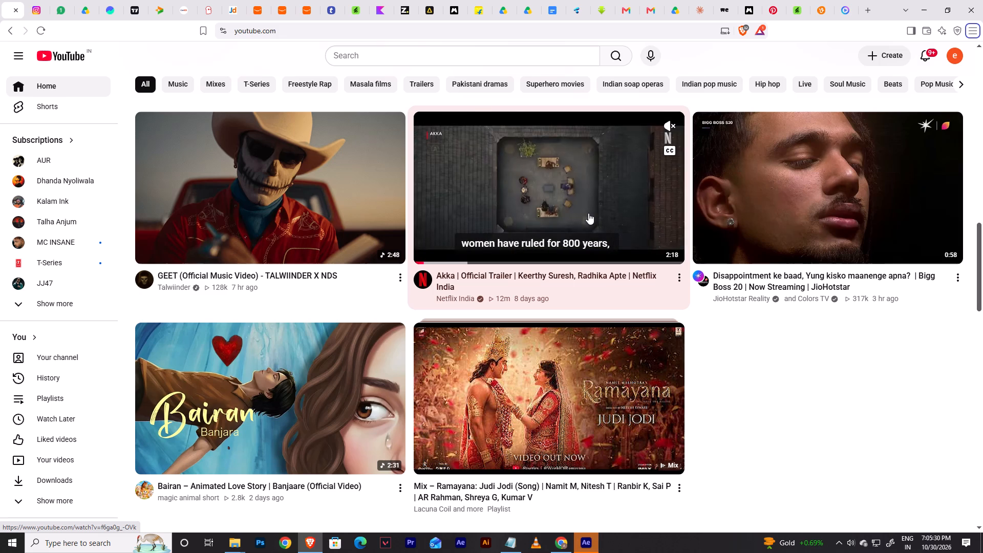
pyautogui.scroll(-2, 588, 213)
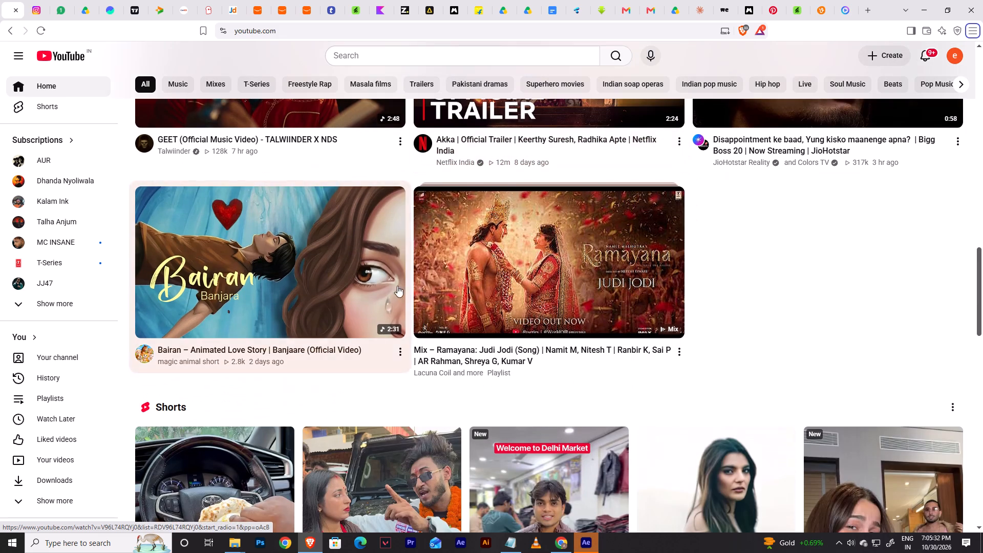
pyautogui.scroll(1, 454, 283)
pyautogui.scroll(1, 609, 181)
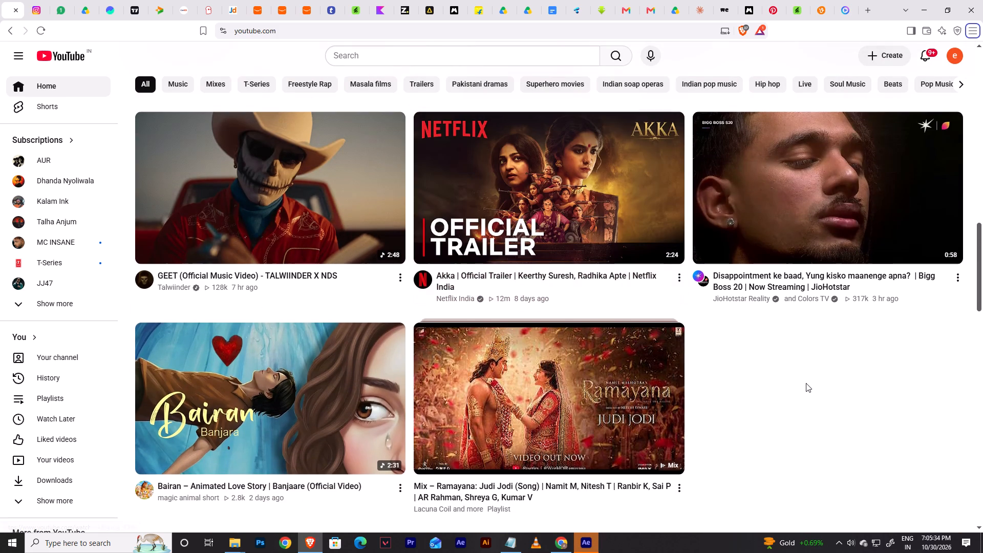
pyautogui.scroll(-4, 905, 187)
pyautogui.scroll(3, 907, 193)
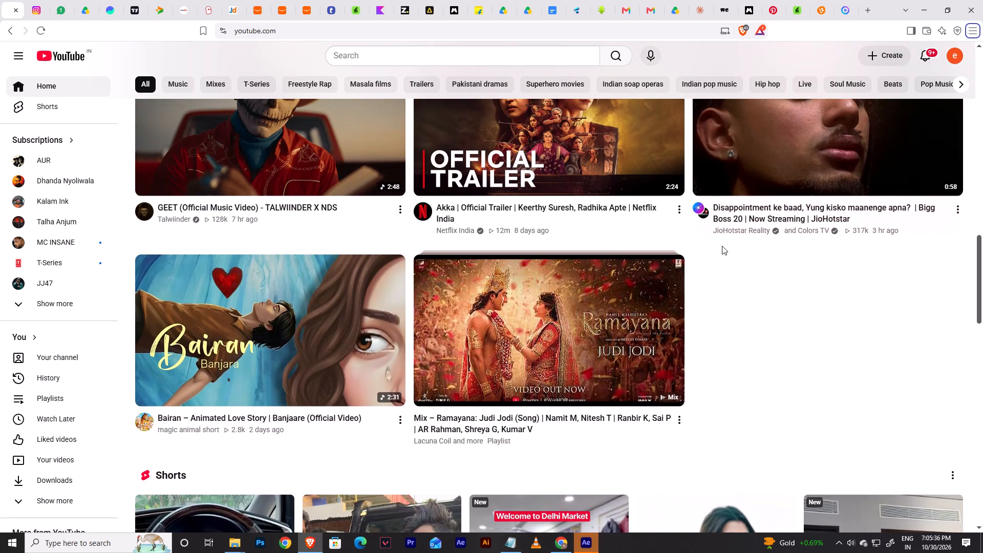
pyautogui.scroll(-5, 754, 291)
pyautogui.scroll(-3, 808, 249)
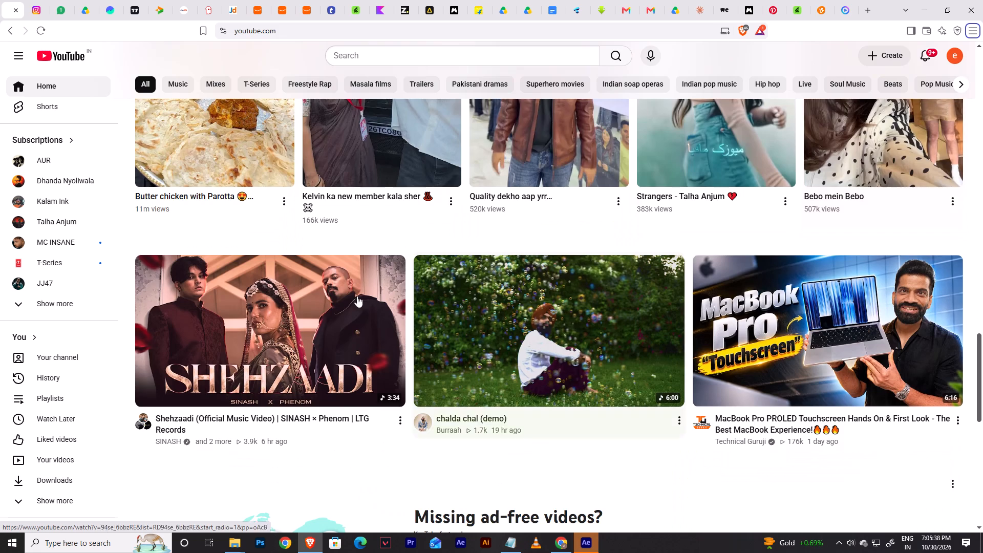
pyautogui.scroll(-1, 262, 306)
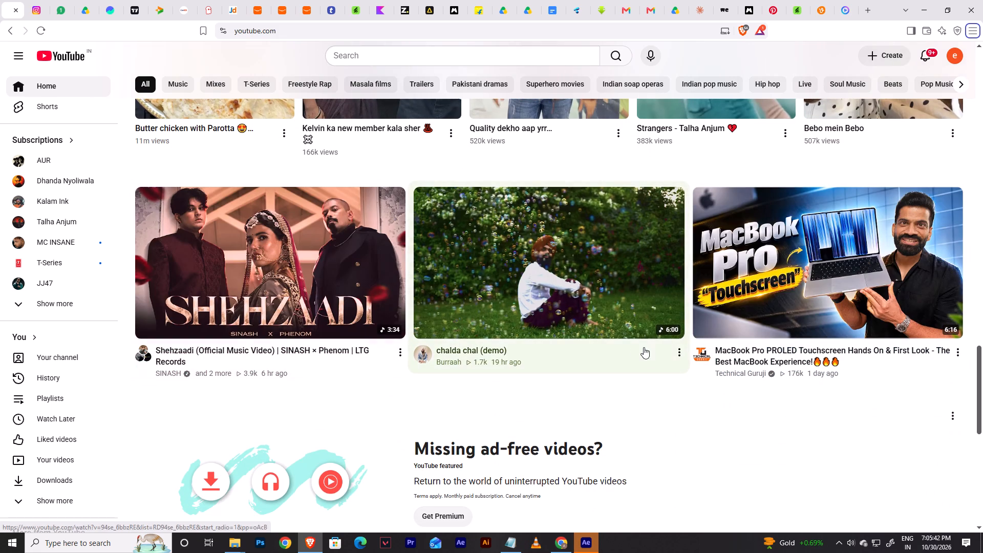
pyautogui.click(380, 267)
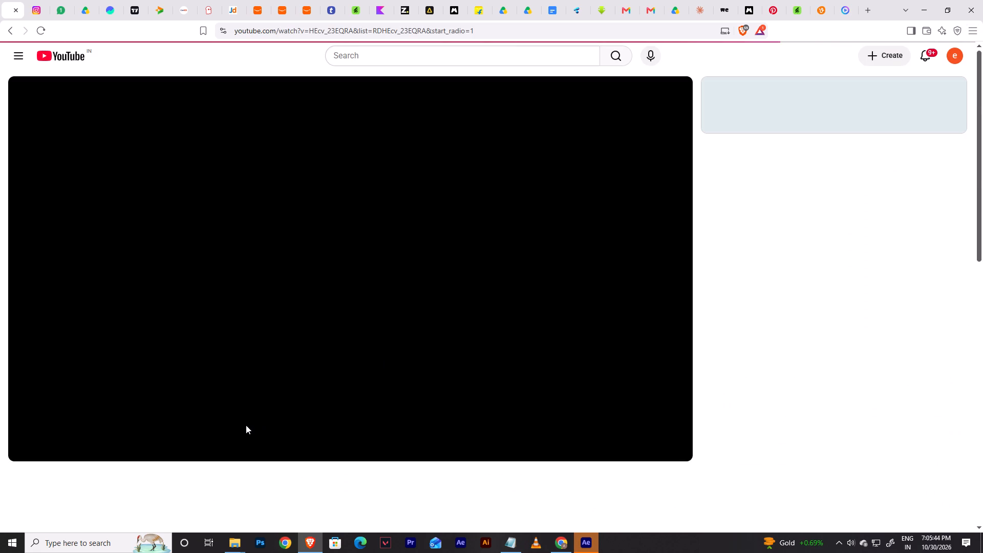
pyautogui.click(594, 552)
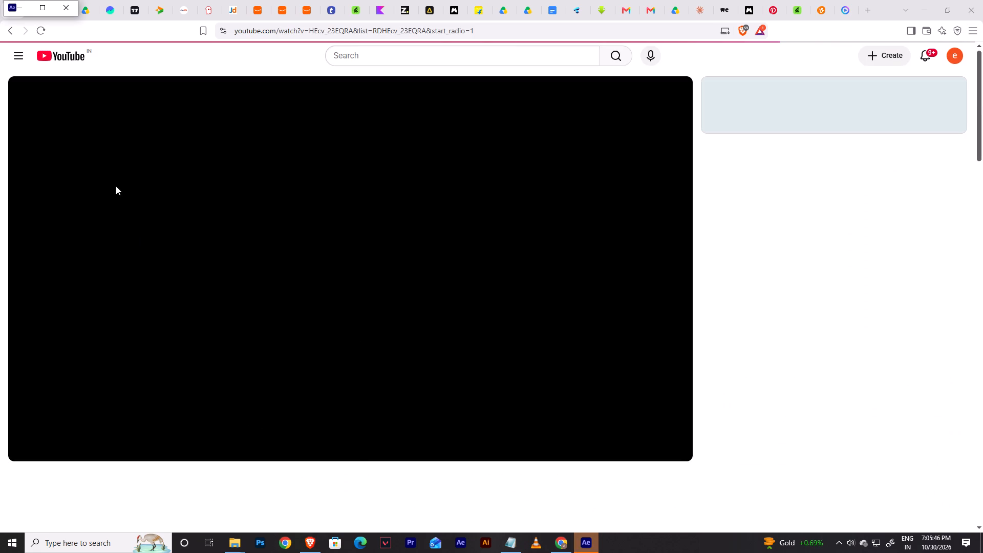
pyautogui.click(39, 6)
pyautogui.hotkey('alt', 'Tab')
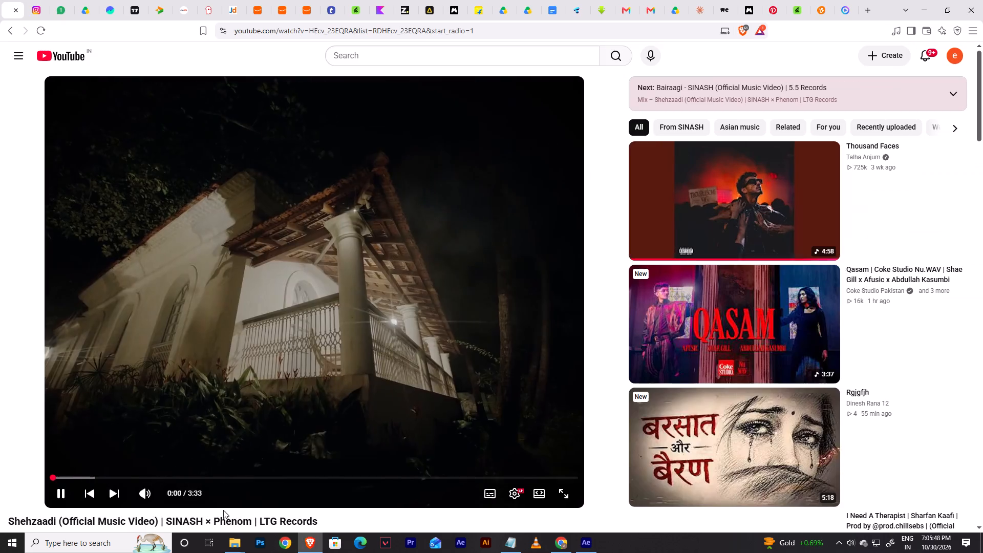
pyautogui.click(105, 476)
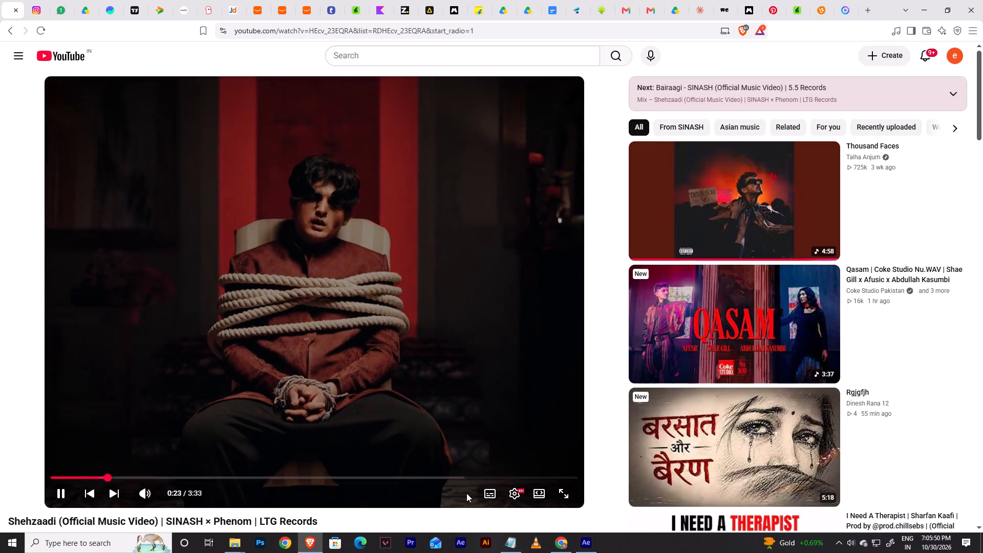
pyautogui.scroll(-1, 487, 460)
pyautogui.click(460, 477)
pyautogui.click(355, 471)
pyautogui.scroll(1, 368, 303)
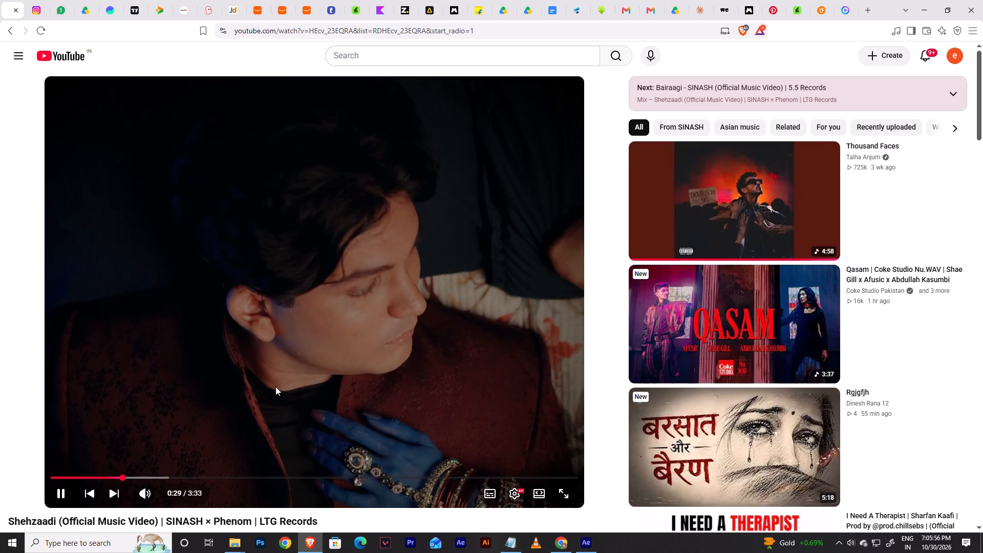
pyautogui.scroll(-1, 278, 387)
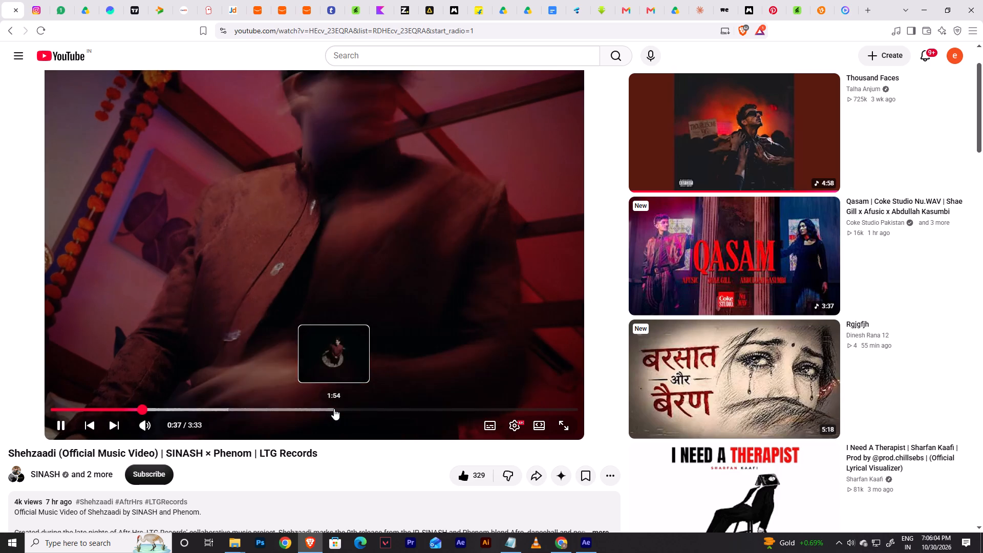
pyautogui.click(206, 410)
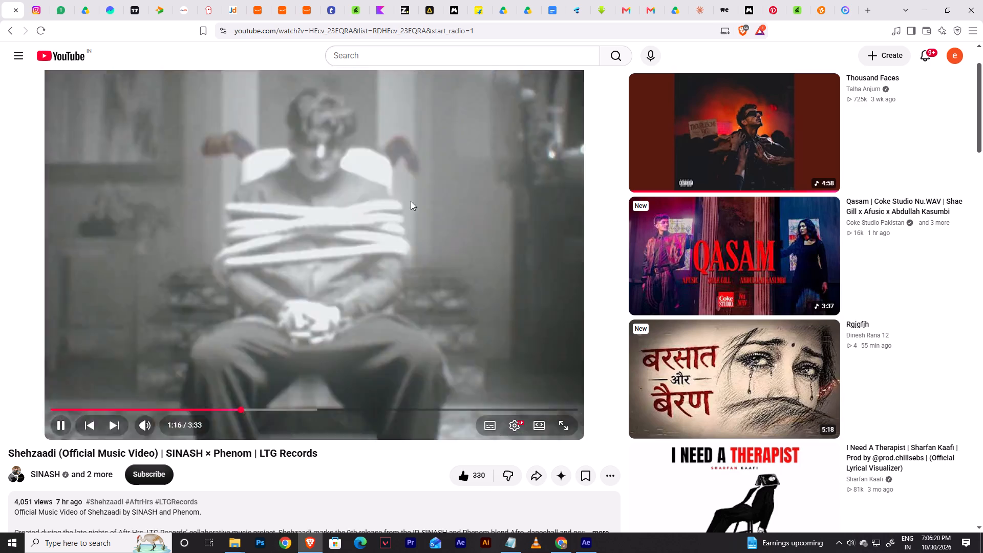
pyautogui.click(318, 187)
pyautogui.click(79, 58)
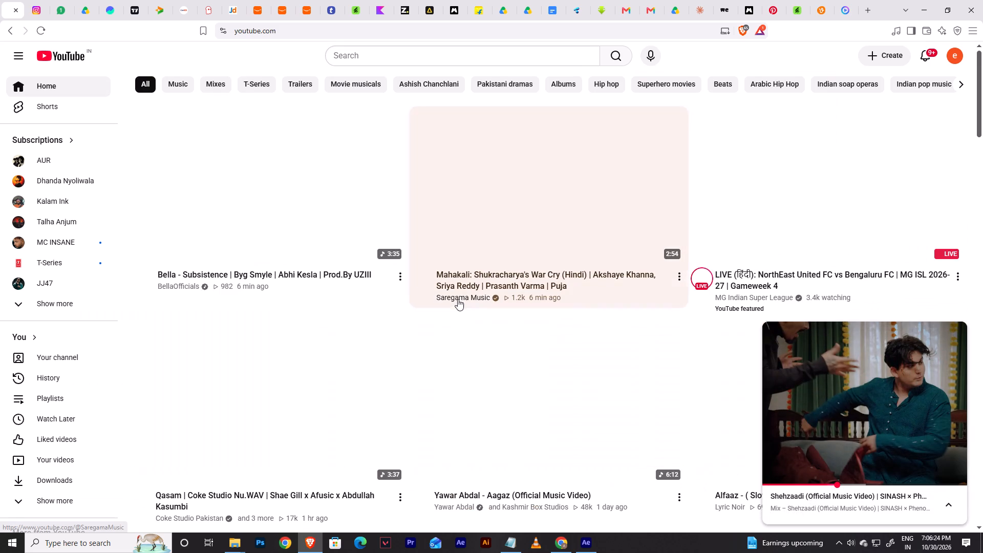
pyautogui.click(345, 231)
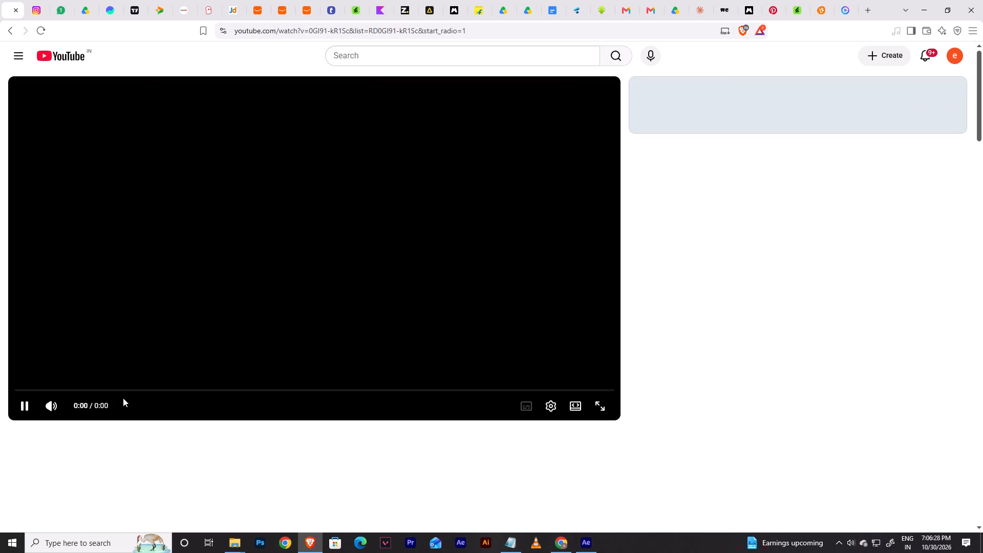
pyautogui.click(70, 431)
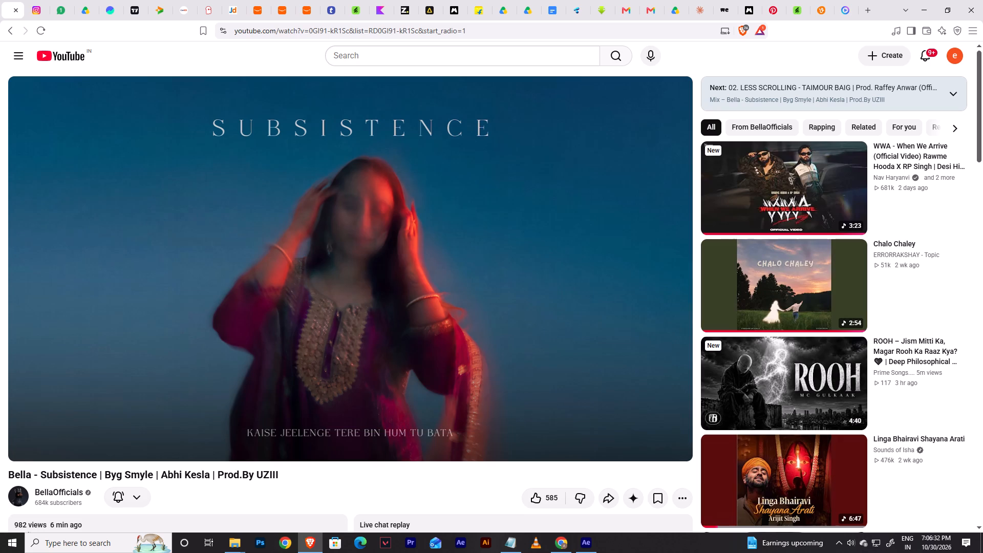
# Like the "Bella - Subsistence" music video on YouTube.
pyautogui.click(545, 496)
pyautogui.click(366, 475)
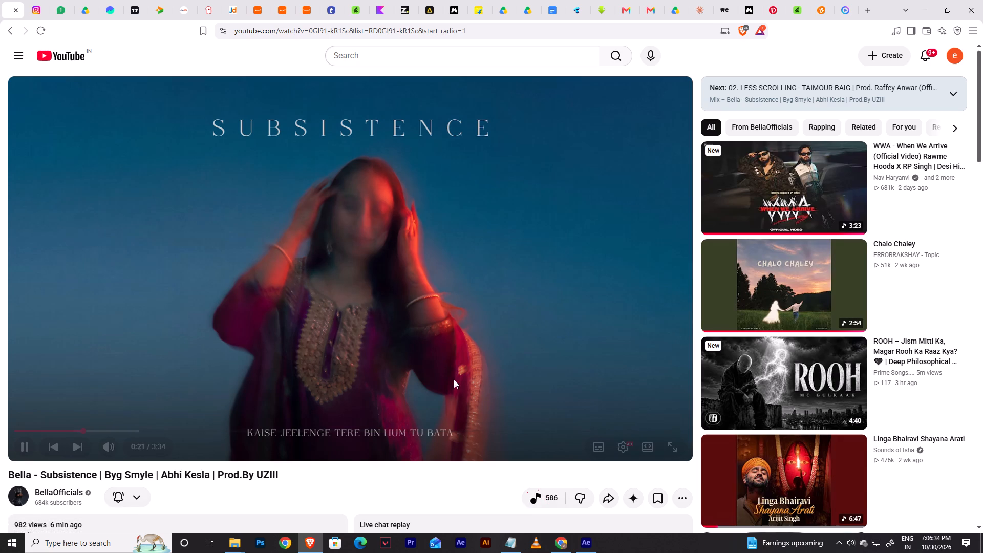
# Skim ahead through the music video, return to the YouTube home page and close the miniplayer.
pyautogui.scroll(-2, 486, 355)
pyautogui.click(398, 247)
pyautogui.click(433, 173)
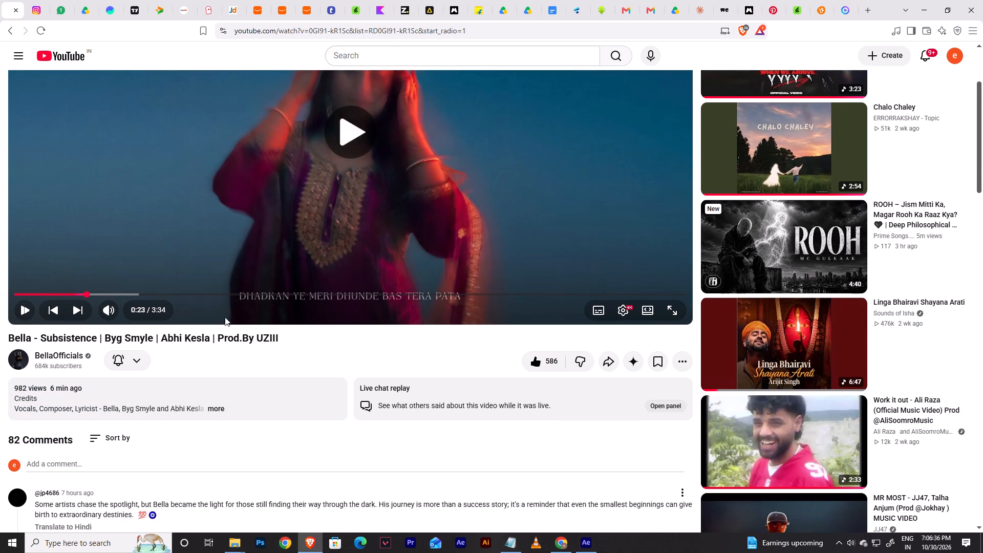
pyautogui.click(254, 286)
pyautogui.click(248, 290)
pyautogui.click(313, 245)
pyautogui.moveTo(285, 334); pyautogui.dragTo(237, 340)
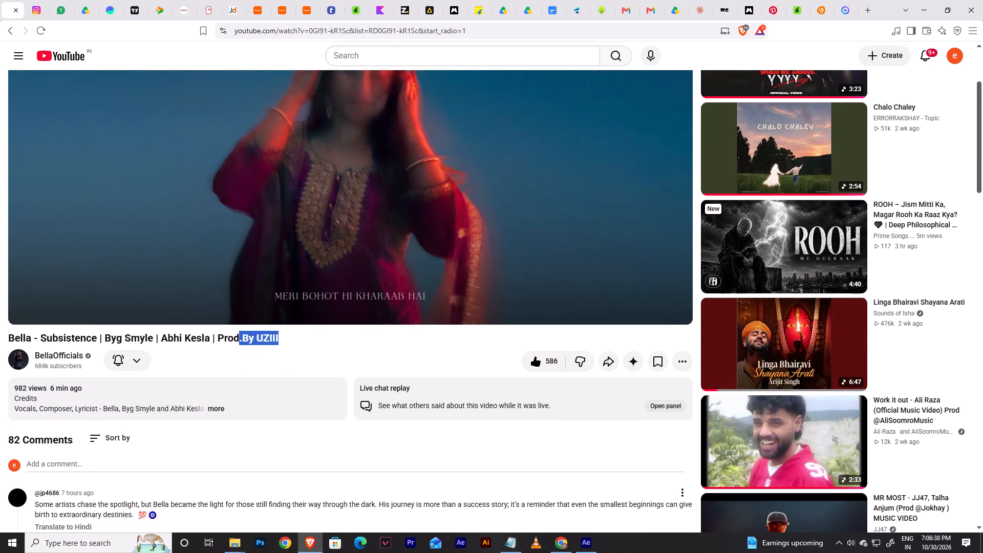
pyautogui.moveTo(237, 340); pyautogui.dragTo(221, 343)
pyautogui.click(221, 343)
pyautogui.scroll(1, 404, 265)
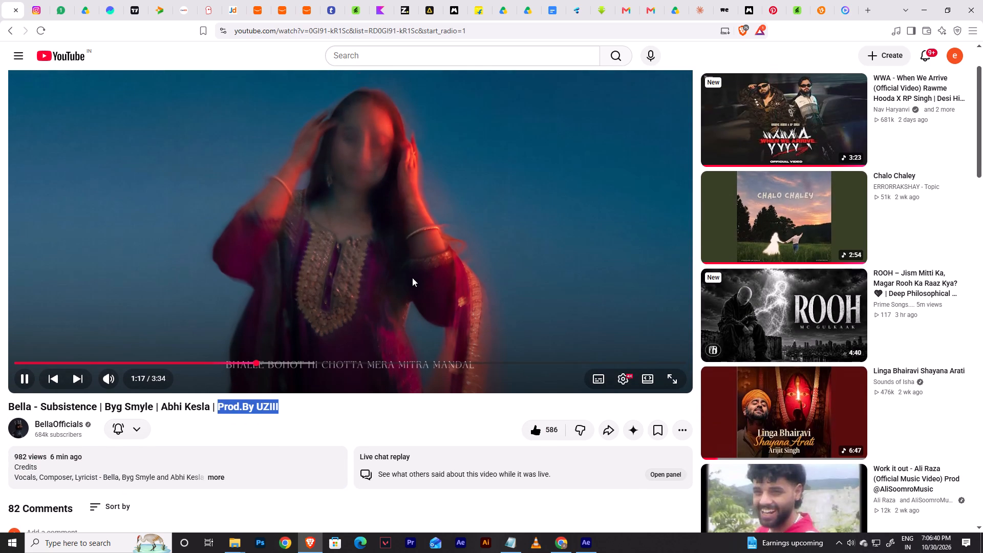
pyautogui.click(412, 278)
pyautogui.press('i')
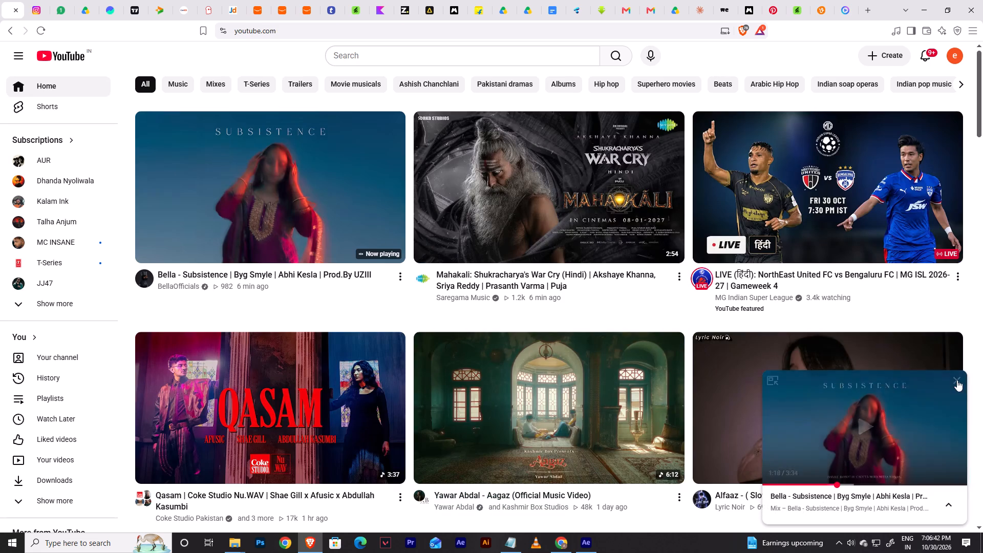
pyautogui.click(957, 380)
# Open the CH11 PDF from the chapter11 folder and examine the Indian scripts passage, alphabet charts and numerals table.
pyautogui.hotkey('alt', 'Tab')
pyautogui.keyDown('alt'); pyautogui.click(216, 353); pyautogui.keyUp('alt')
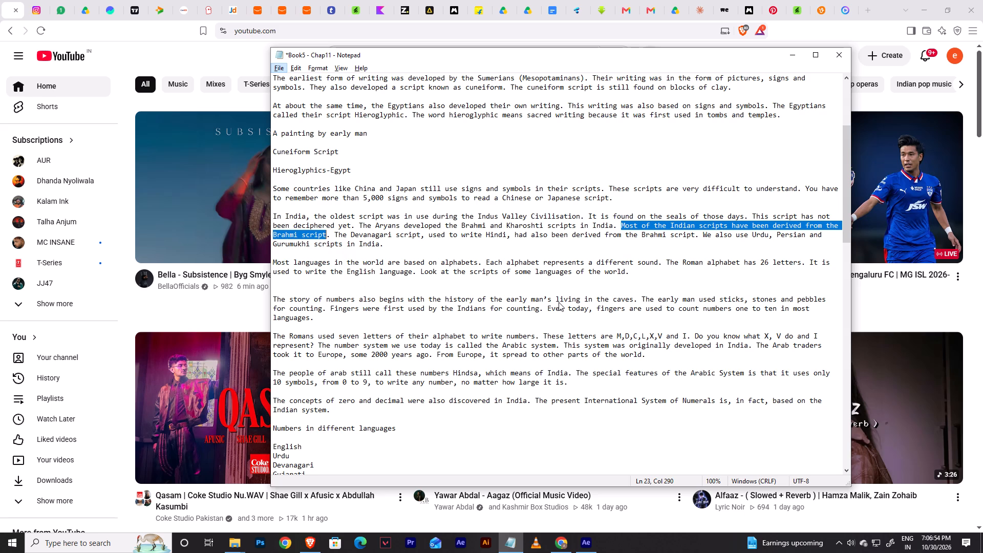
pyautogui.hotkey('alt', 'Tab')
pyautogui.hotkey('alt', 'Tab')
pyautogui.hotkey('alt', 'Tab')
pyautogui.hotkey('alt', 'Tab')
pyautogui.hotkey('alt', 'Tab')
pyautogui.hotkey('alt', 'Tab')
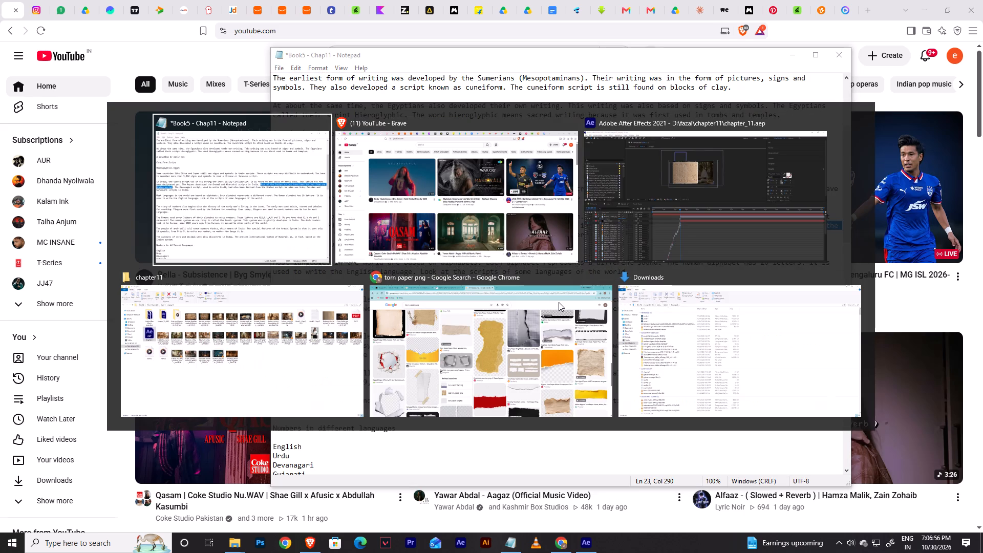
pyautogui.hotkey('alt', 'Tab')
pyautogui.hotkey('alt', 'Tab')
pyautogui.hotkey('alt', 'Tab')
pyautogui.hotkey('alt', 'Tab')
pyautogui.hotkey('alt', 'Tab')
pyautogui.hotkey('alt', 'Tab')
pyautogui.hotkey('alt', 'Tab')
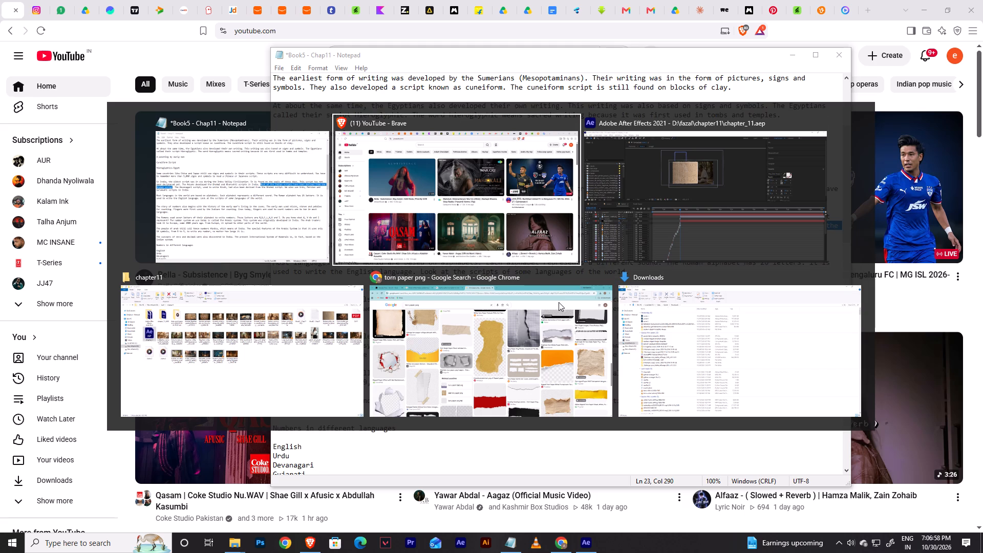
pyautogui.hotkey('alt', 'Tab')
pyautogui.hotkey('alt', 'Tab')
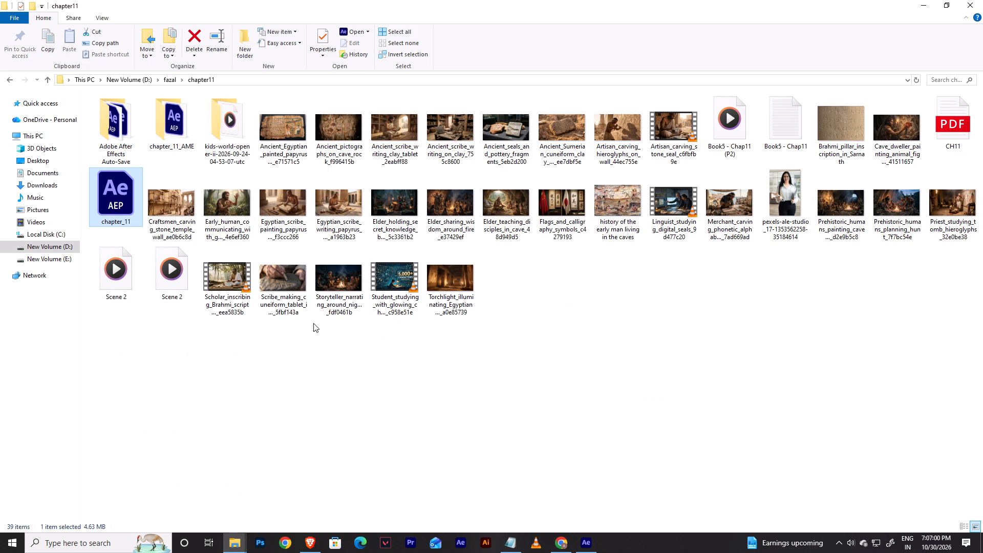
pyautogui.doubleClick(964, 115)
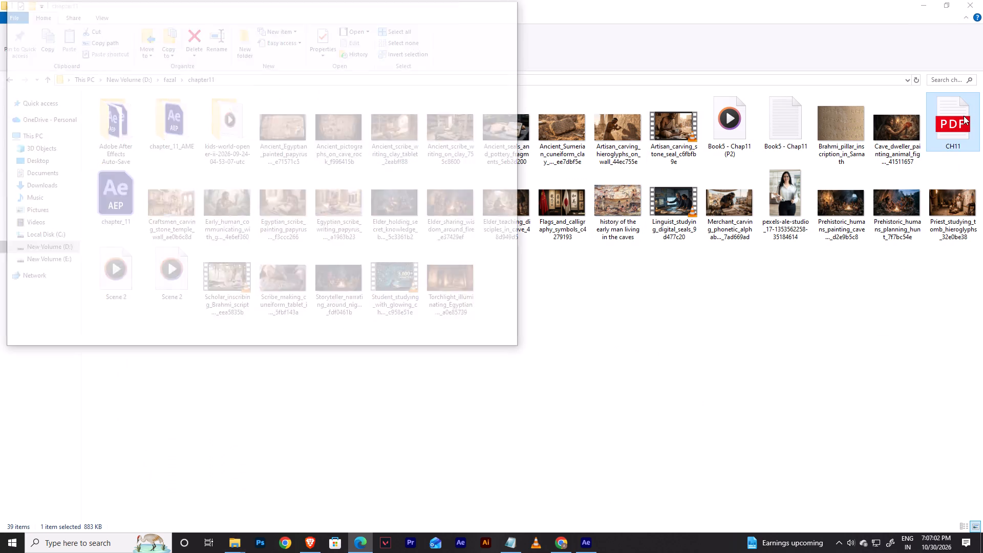
pyautogui.scroll(3, 413, 151)
pyautogui.scroll(-4, 414, 150)
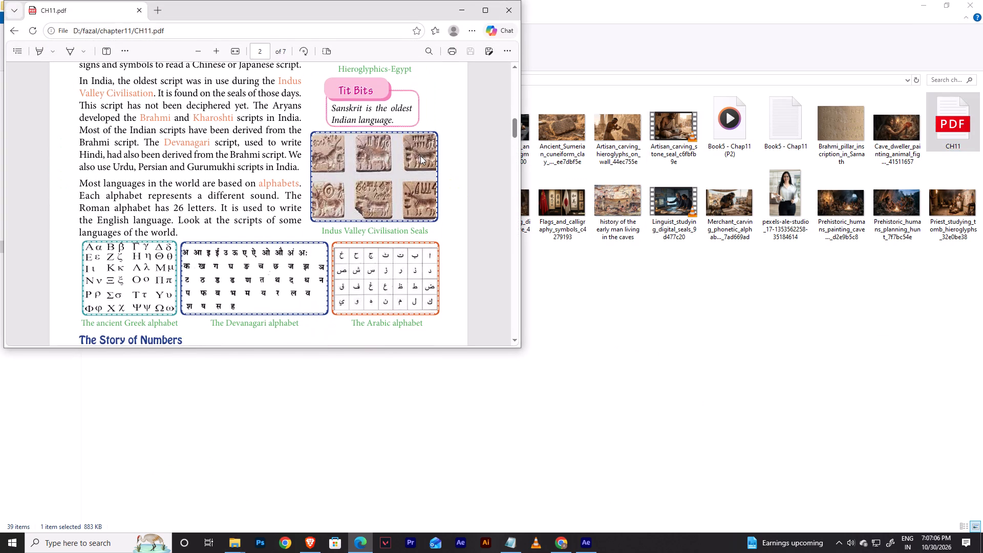
pyautogui.scroll(-2, 420, 156)
pyautogui.scroll(1, 422, 158)
pyautogui.scroll(-4, 422, 158)
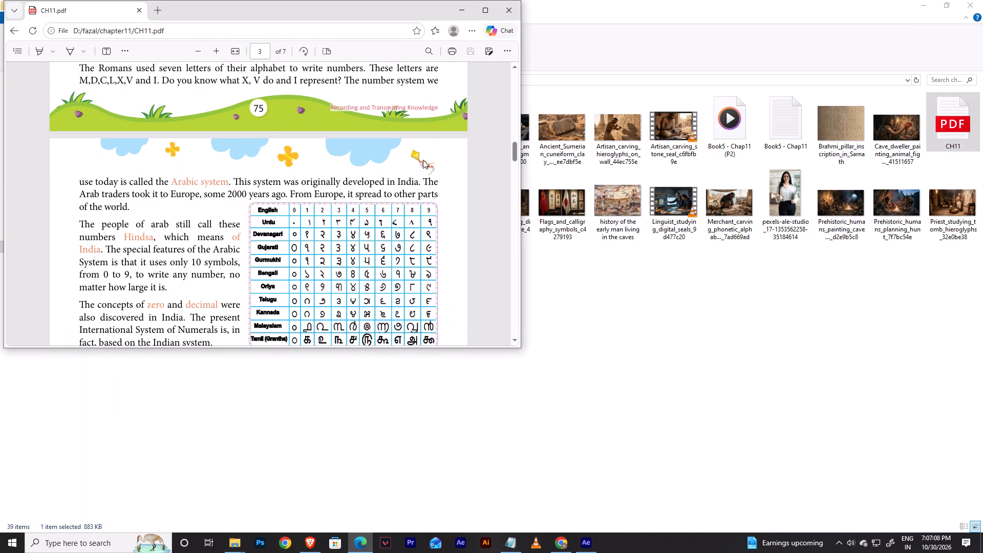
pyautogui.scroll(4, 423, 160)
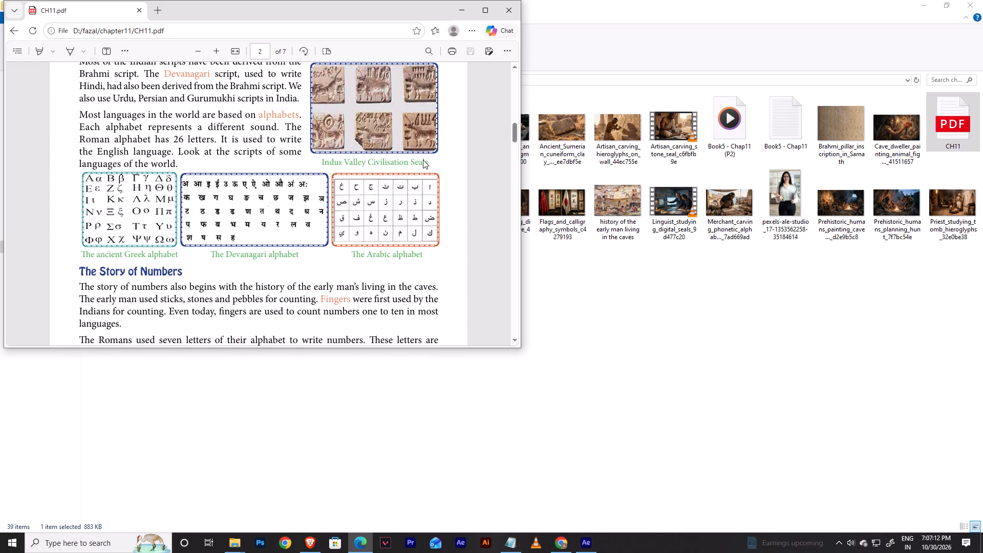
# Switch back to After Effects and save the chapter_11 project.
pyautogui.hotkey('alt', 'Tab')
pyautogui.hotkey('alt', 'Tab')
pyautogui.keyDown('alt'); pyautogui.click(552, 198); pyautogui.keyUp('alt')
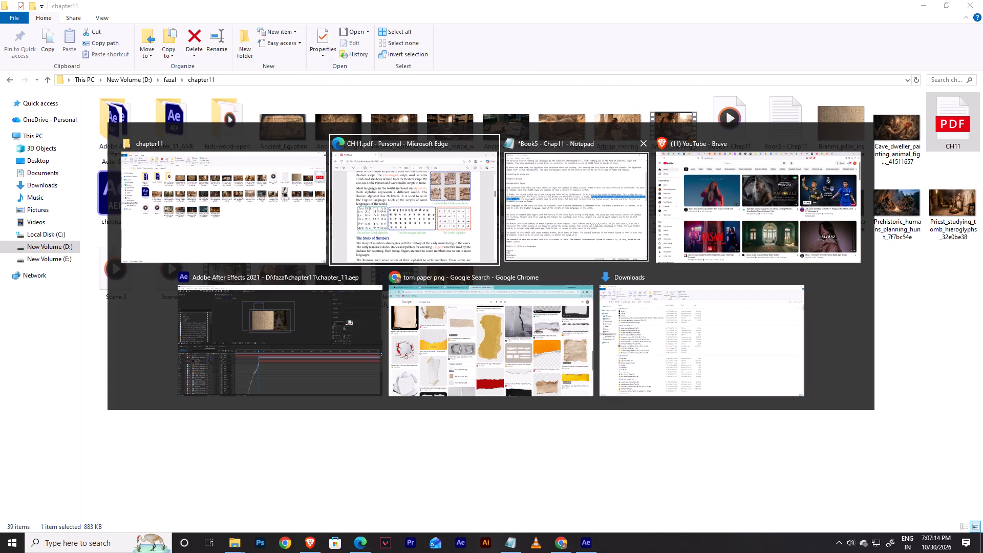
pyautogui.hotkey('alt', 'Tab')
pyautogui.keyDown('alt'); pyautogui.click(290, 363); pyautogui.keyUp('alt')
pyautogui.click(457, 467)
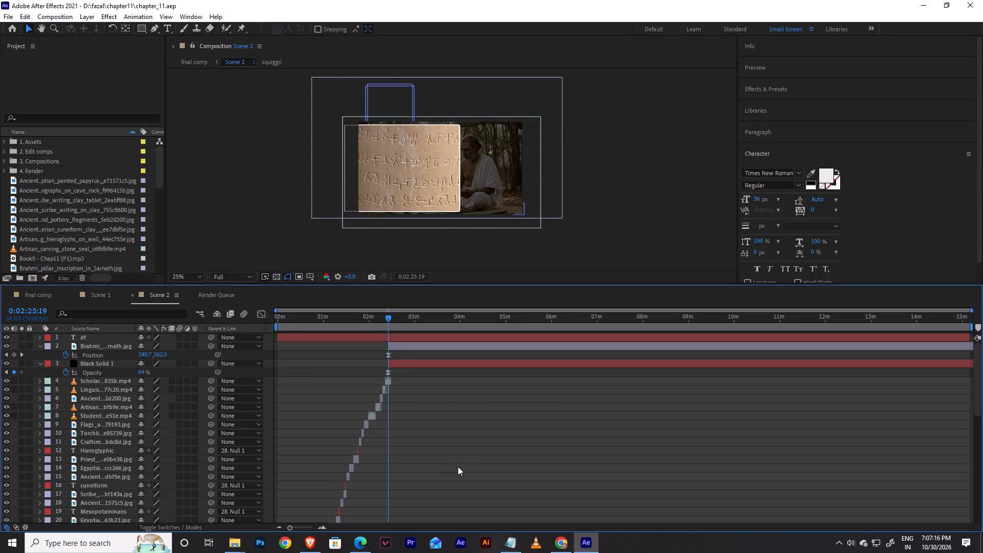
pyautogui.hotkey('ctrl', 's')
pyautogui.hotkey('ctrl', 's')
pyautogui.hotkey('ctrl', 's')
pyautogui.click(468, 462)
pyautogui.write('---===')
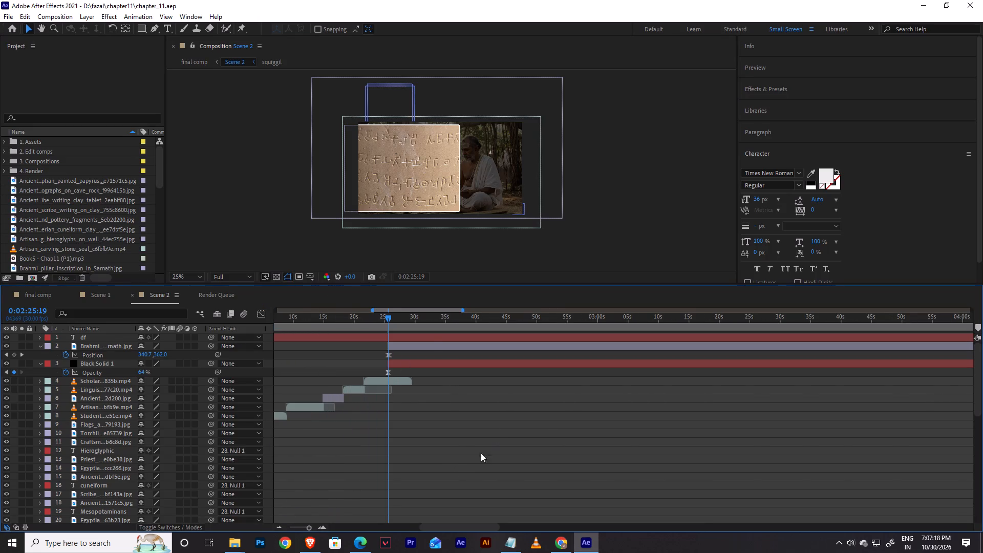
pyautogui.press('space')
pyautogui.moveTo(485, 410); pyautogui.dragTo(545, 428)
pyautogui.hotkey('ctrl', 's')
pyautogui.hotkey('ctrl', 's')
# Switch to the Book5 - Chap11 Notepad script and read through the remaining passages to the end.
pyautogui.hotkey('alt', 'Tab')
pyautogui.keyDown('alt'); pyautogui.click(412, 201); pyautogui.keyUp('alt')
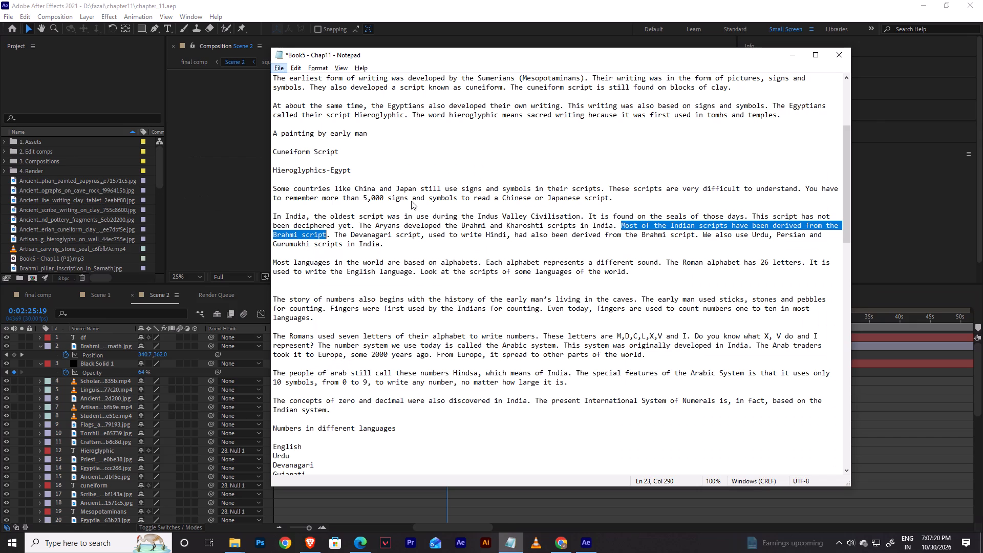
pyautogui.scroll(-5, 537, 270)
pyautogui.click(465, 371)
pyautogui.scroll(-12, 466, 370)
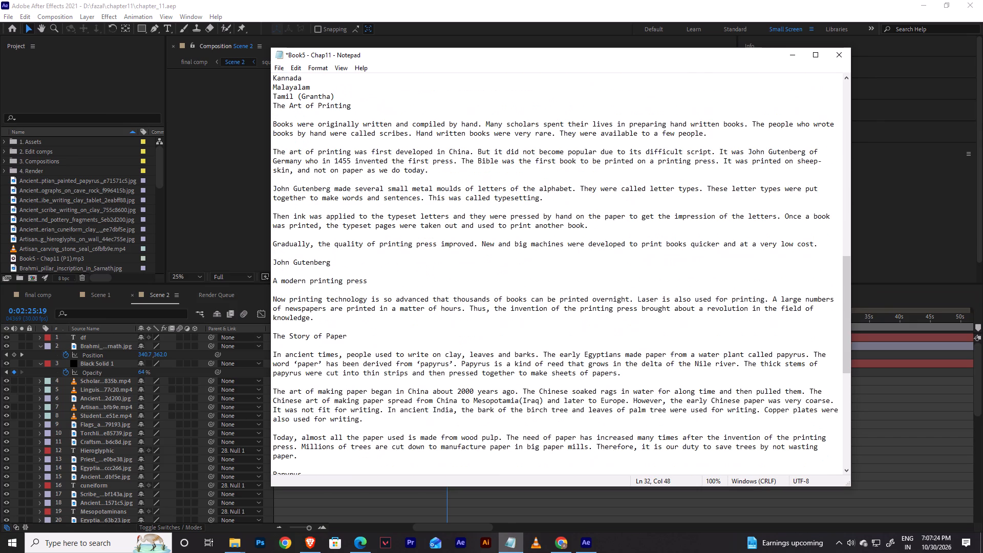
pyautogui.scroll(-10, 463, 373)
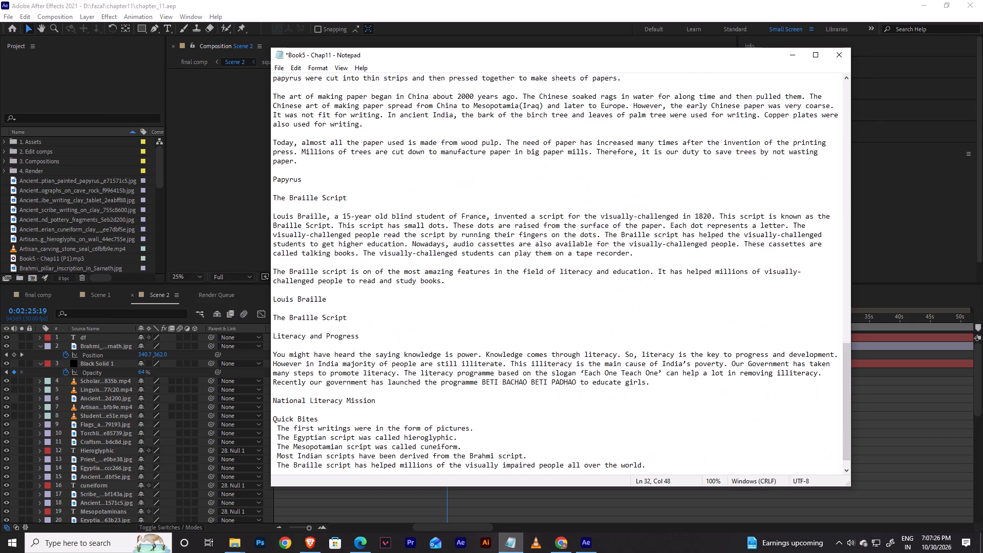
pyautogui.scroll(-10, 460, 375)
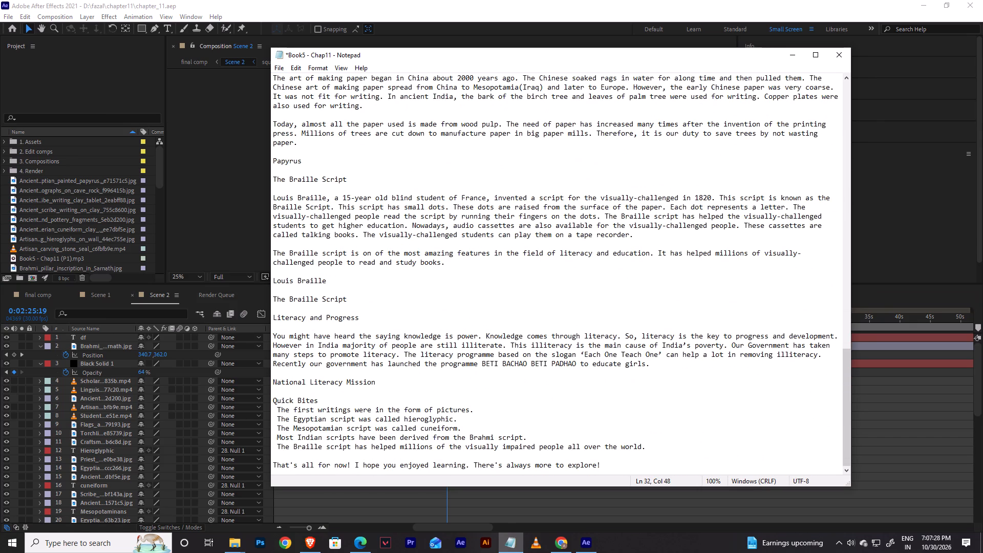
pyautogui.scroll(19, 460, 375)
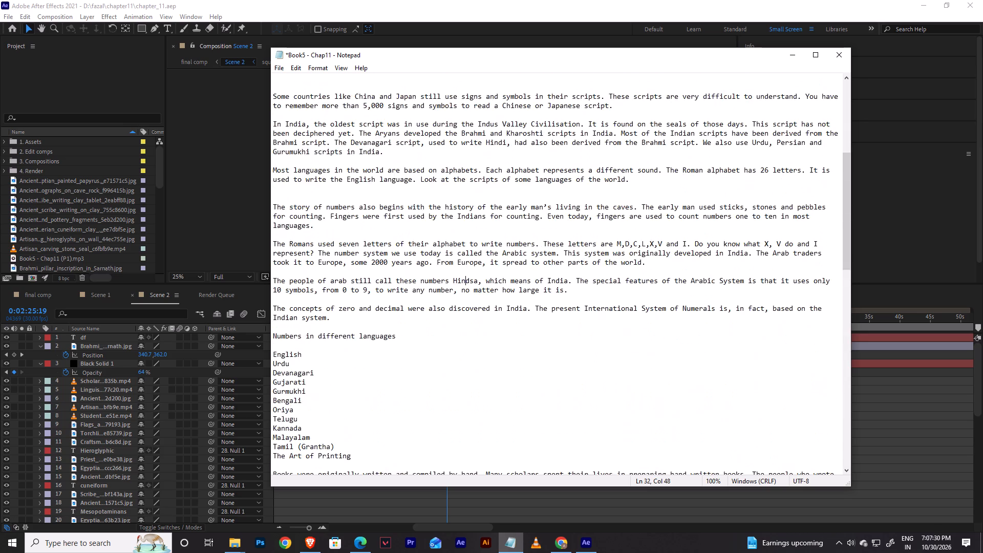
pyautogui.hotkey('alt', 'Tab')
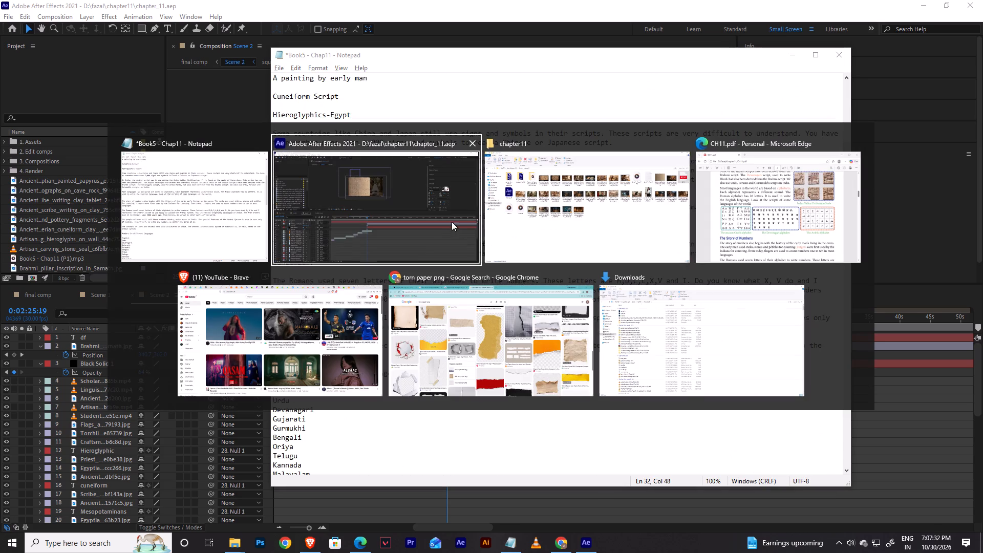
pyautogui.keyDown('alt'); pyautogui.click(445, 216); pyautogui.keyUp('alt')
pyautogui.hotkey('alt', 'Tab')
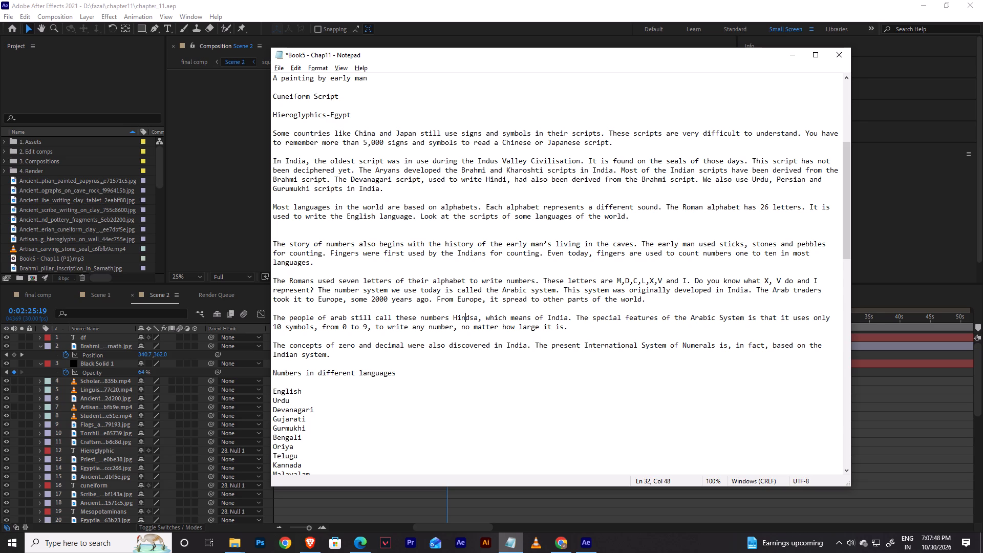
# Return to After Effects and save the chapter_11 project again.
pyautogui.hotkey('alt', 'Tab')
pyautogui.hotkey('ctrl', 's')
pyautogui.hotkey('ctrl', 's')
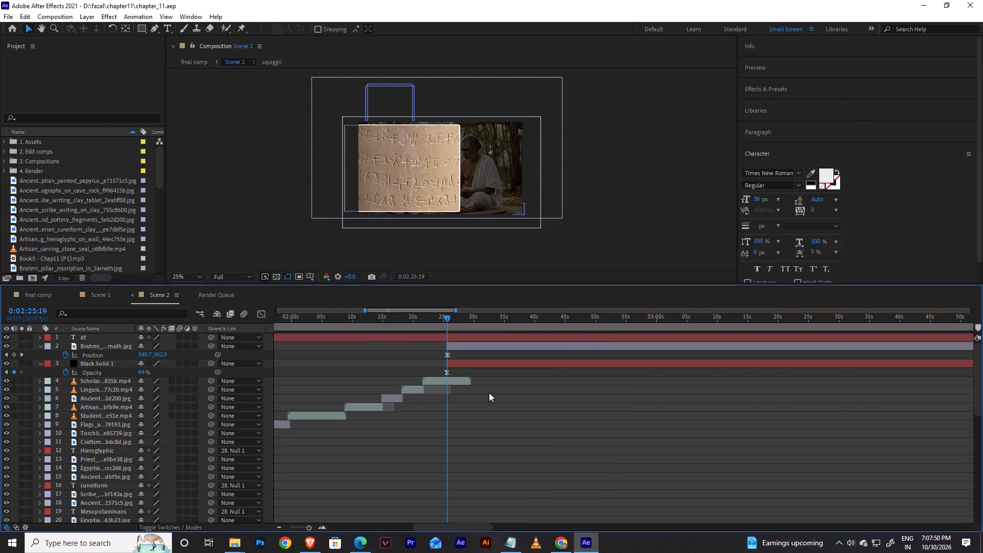
# Replace the "df" placeholder text with the copied sentence "Most of the Indian scripts have been derived from the Brahmi script".
pyautogui.hotkey('alt', 'Tab')
pyautogui.hotkey('alt', 'Tab')
pyautogui.doubleClick(456, 337)
pyautogui.hotkey('ctrl', 'v')
pyautogui.click(518, 417)
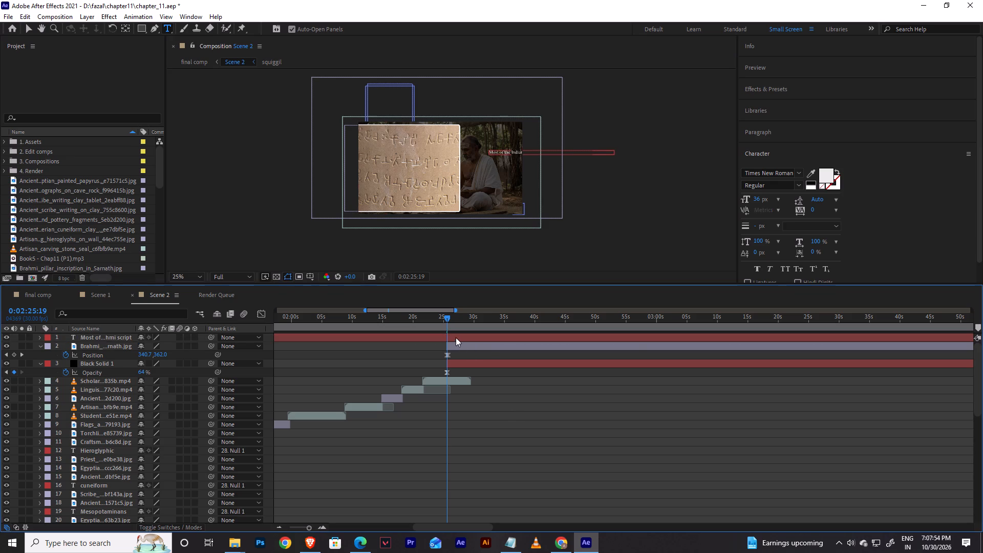
# Move the start of the sentence text layer to 0:02:25:23, at the inscription photo's second position keyframe.
pyautogui.click(456, 337)
pyautogui.press('=')
pyautogui.press('=')
pyautogui.keyDown('shift'); pyautogui.click(451, 325); pyautogui.keyUp('shift')
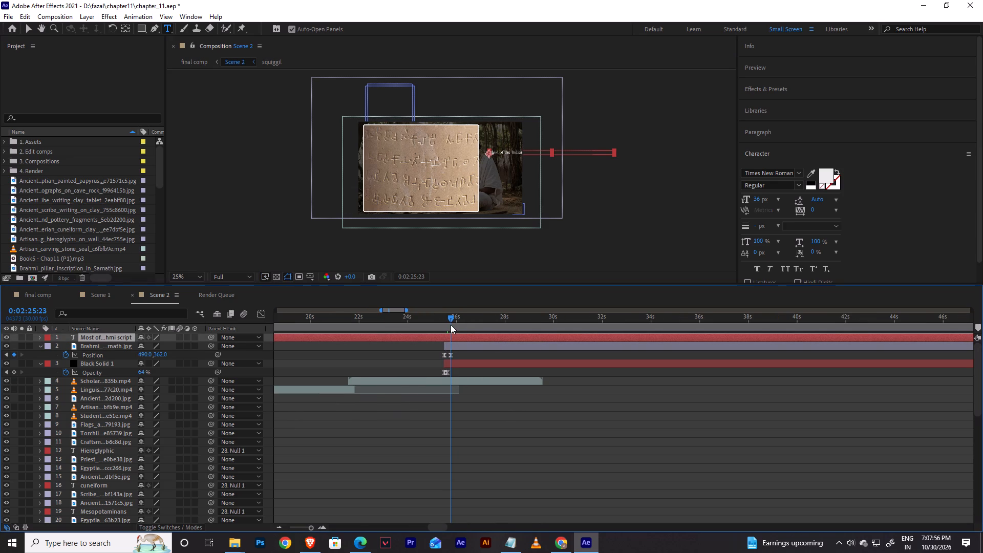
pyautogui.press('[')
# Shift the sentence text leftward in the frame so it begins over the inscription photo.
pyautogui.scroll(2, 552, 170)
pyautogui.press('space')
pyautogui.press('space')
pyautogui.press('space')
pyautogui.press('space')
pyautogui.press('space')
pyautogui.moveTo(656, 142); pyautogui.dragTo(478, 192)
pyautogui.scroll(-1, 544, 169)
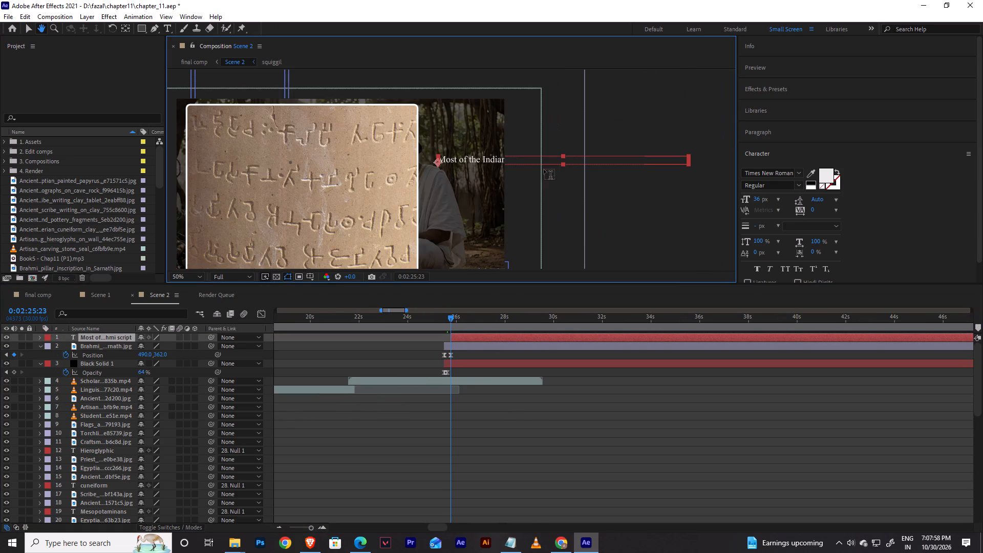
pyautogui.click(27, 25)
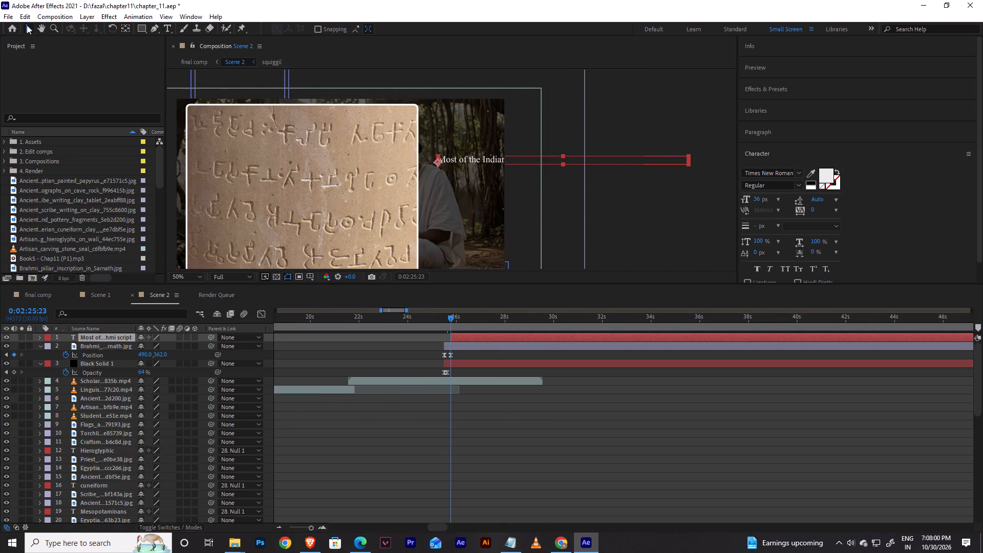
pyautogui.moveTo(571, 160); pyautogui.dragTo(448, 161)
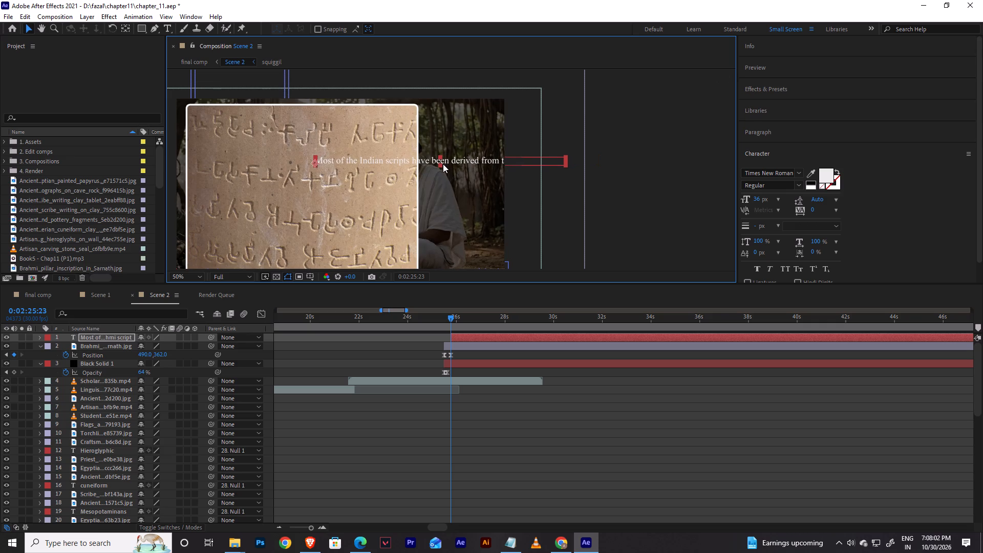
# Break the sentence into three lines: "Most of the Indian scripts", "have been derived from" and "the Brahmi script".
pyautogui.doubleClick(441, 161)
pyautogui.click(413, 161)
pyautogui.press('Return')
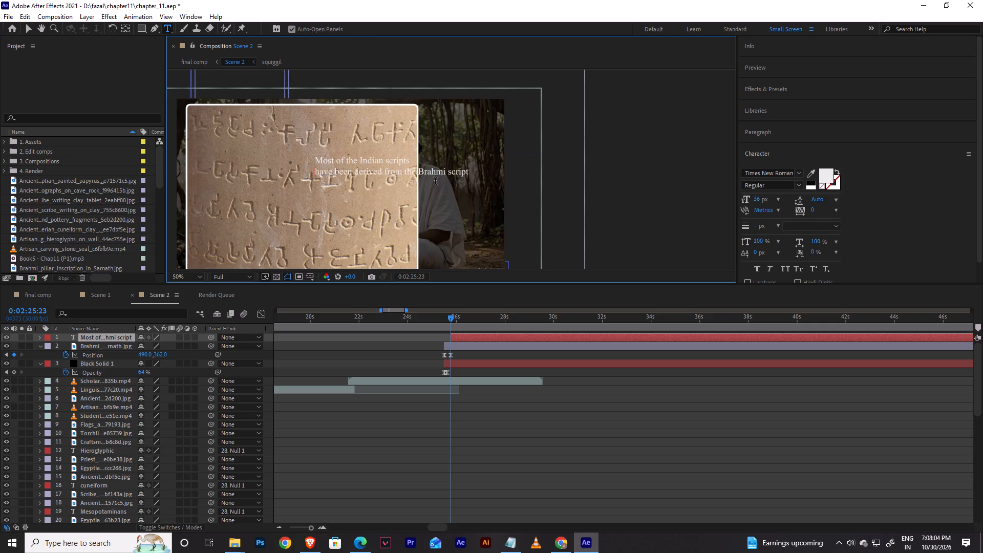
pyautogui.click(405, 171)
pyautogui.press('Return')
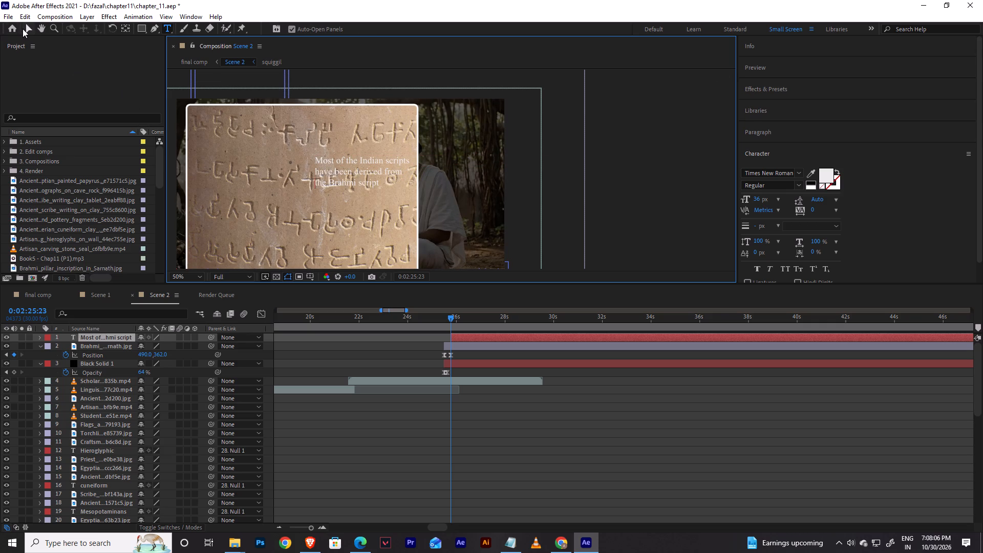
pyautogui.click(23, 29)
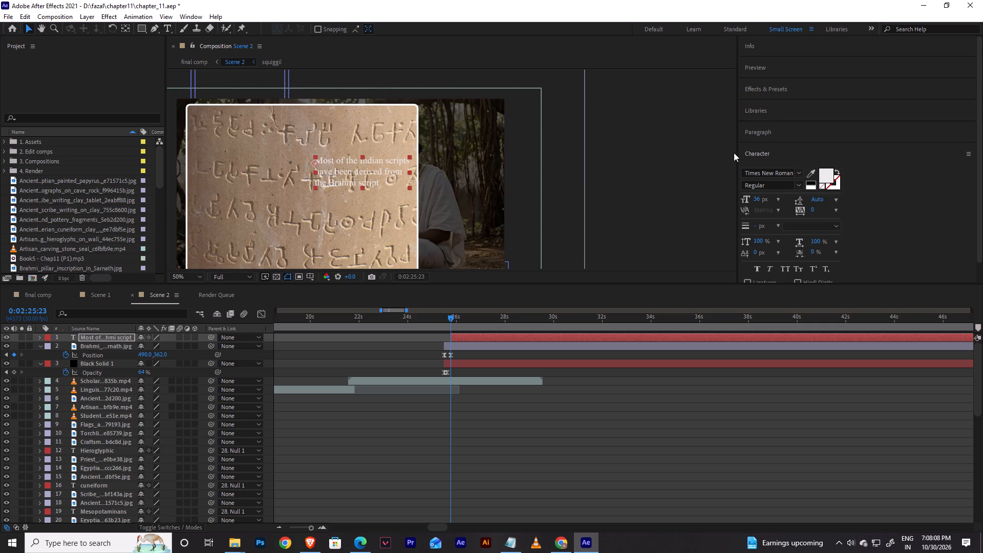
# Widen the composition viewer by narrowing the column of side panels.
pyautogui.moveTo(739, 152); pyautogui.dragTo(795, 156)
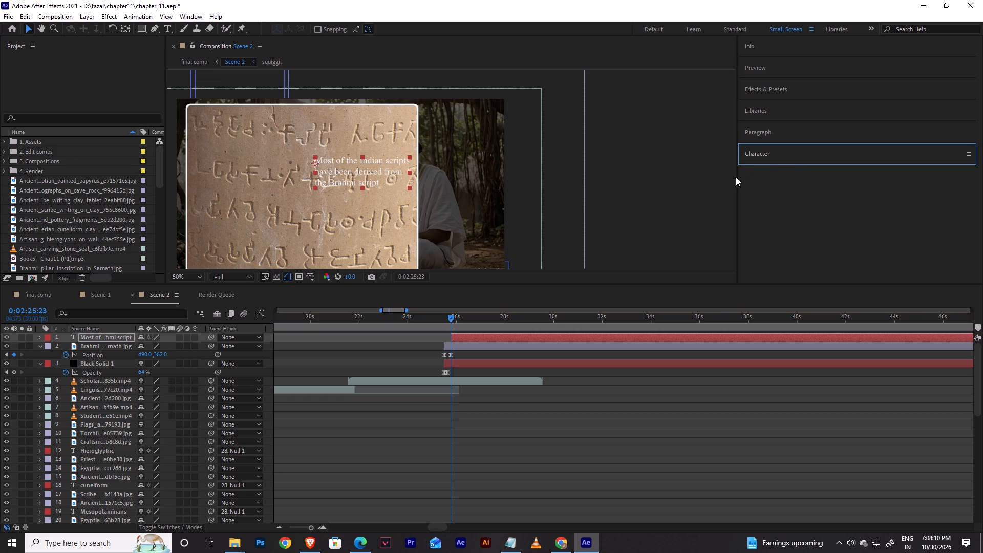
pyautogui.click(735, 178)
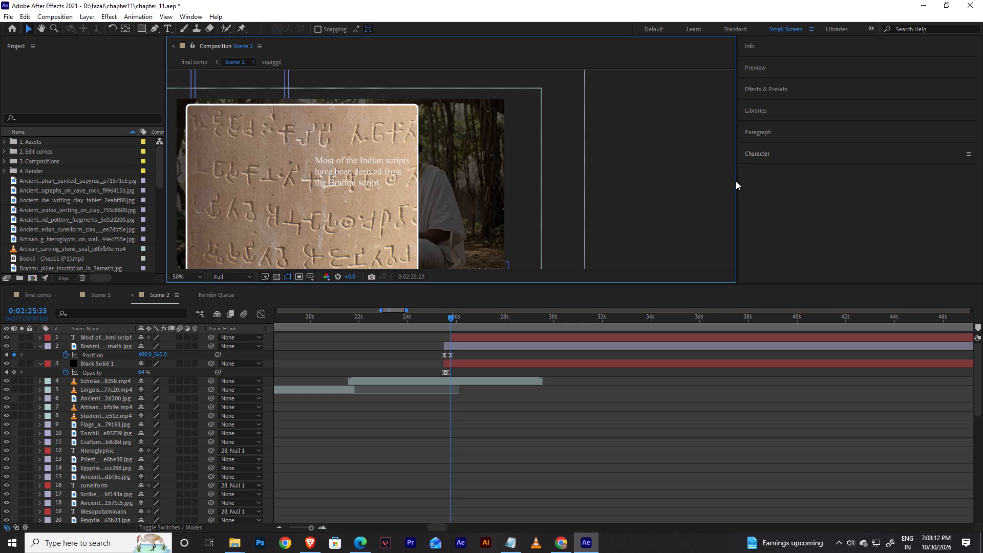
pyautogui.moveTo(737, 181); pyautogui.dragTo(776, 186)
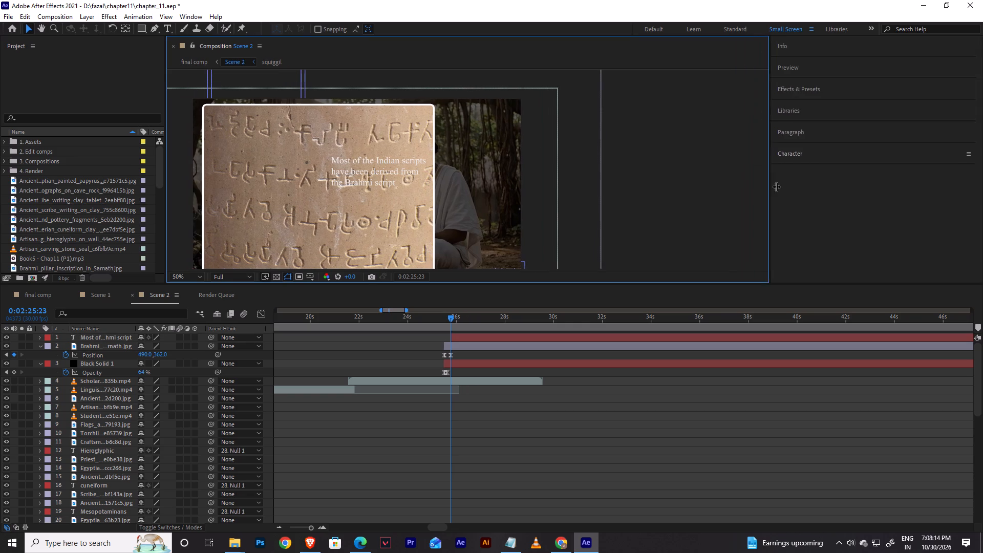
pyautogui.moveTo(776, 186); pyautogui.dragTo(809, 196)
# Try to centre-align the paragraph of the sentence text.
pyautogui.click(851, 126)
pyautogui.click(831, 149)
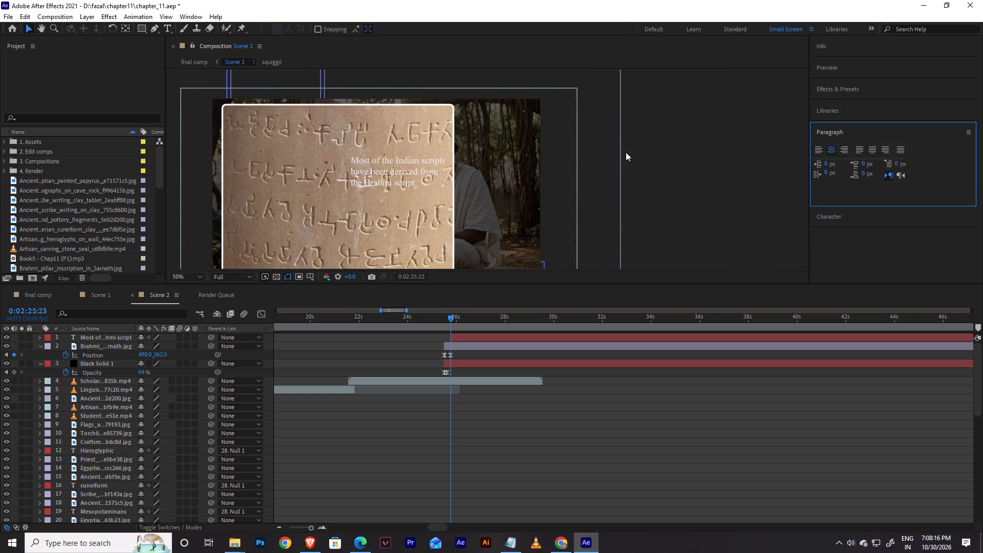
# Move the sentence text off the inscription photo onto the dimmed footage just to its right.
pyautogui.moveTo(385, 172); pyautogui.dragTo(496, 154)
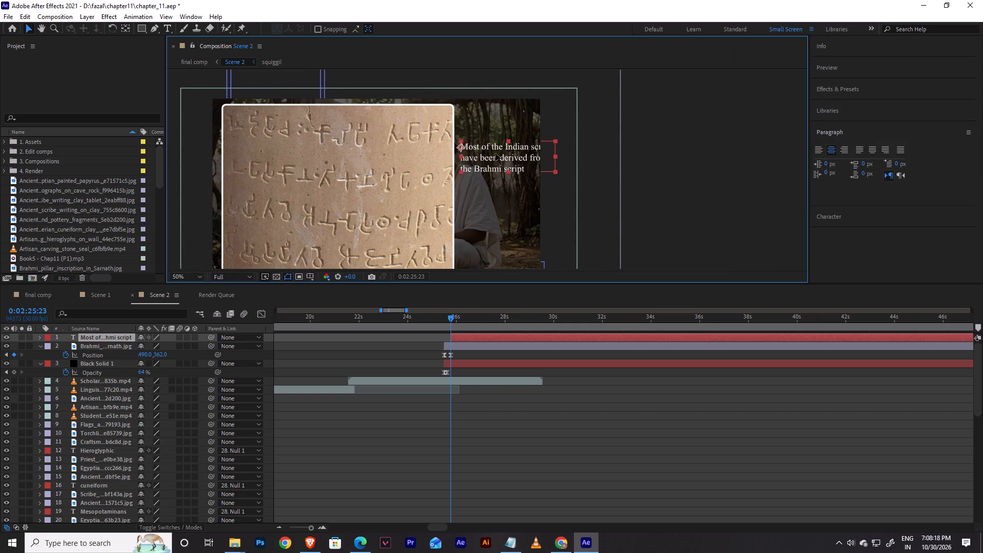
pyautogui.moveTo(496, 154); pyautogui.dragTo(496, 152)
# Left-align the paragraph of the sentence text.
pyautogui.scroll(-1, 551, 152)
pyautogui.press('space')
pyautogui.press('space')
pyautogui.press('space')
pyautogui.press('space')
pyautogui.press('space')
pyautogui.press('space')
pyautogui.press('space')
pyautogui.press('space')
pyautogui.press('space')
pyautogui.press('space')
pyautogui.press('space')
pyautogui.press('space')
pyautogui.press('space')
pyautogui.press('space')
pyautogui.press('space')
pyautogui.press('space')
pyautogui.press('space')
pyautogui.press('space')
pyautogui.press('space')
pyautogui.press('space')
pyautogui.click(611, 147)
pyautogui.scroll(1, 645, 134)
pyautogui.moveTo(645, 133); pyautogui.dragTo(645, 119)
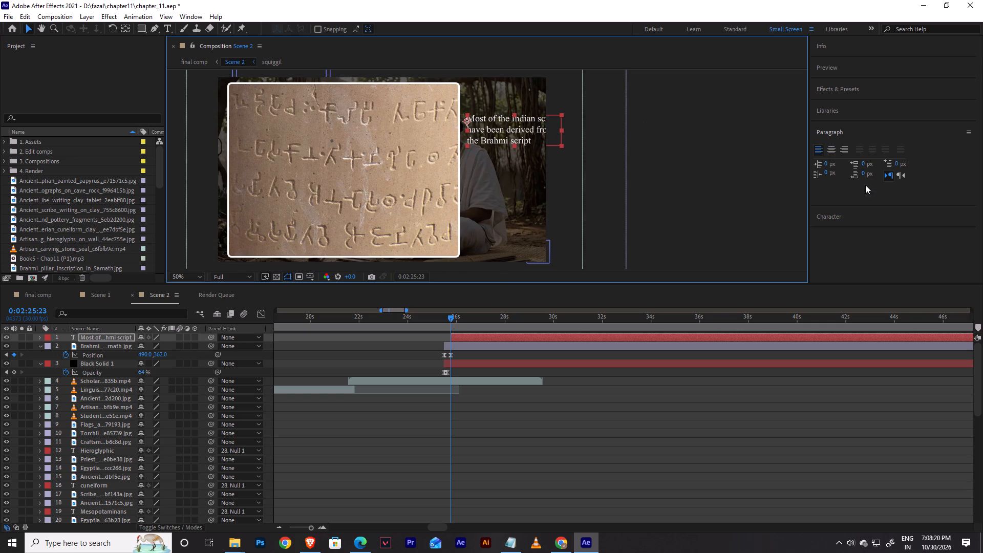
pyautogui.click(845, 215)
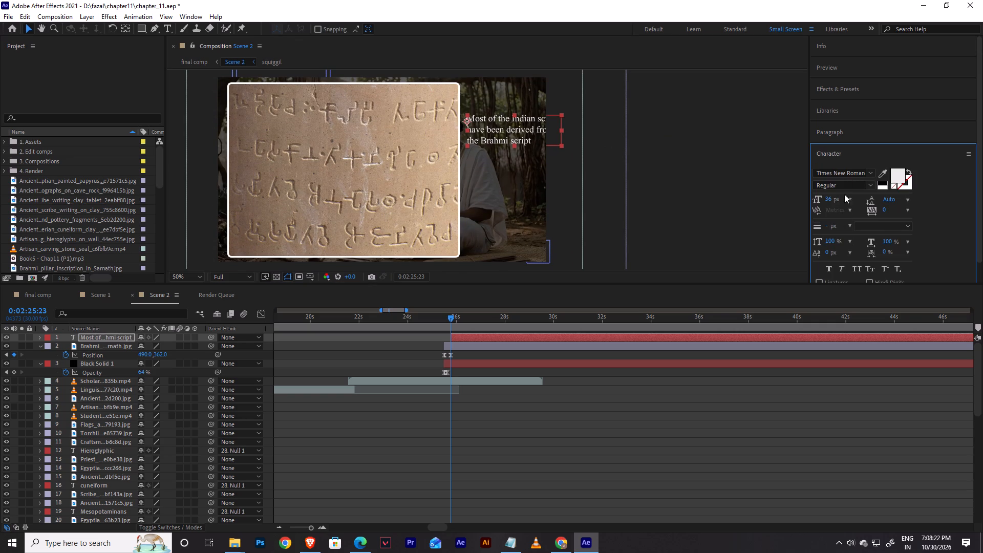
pyautogui.click(839, 157)
pyautogui.click(834, 130)
pyautogui.click(815, 147)
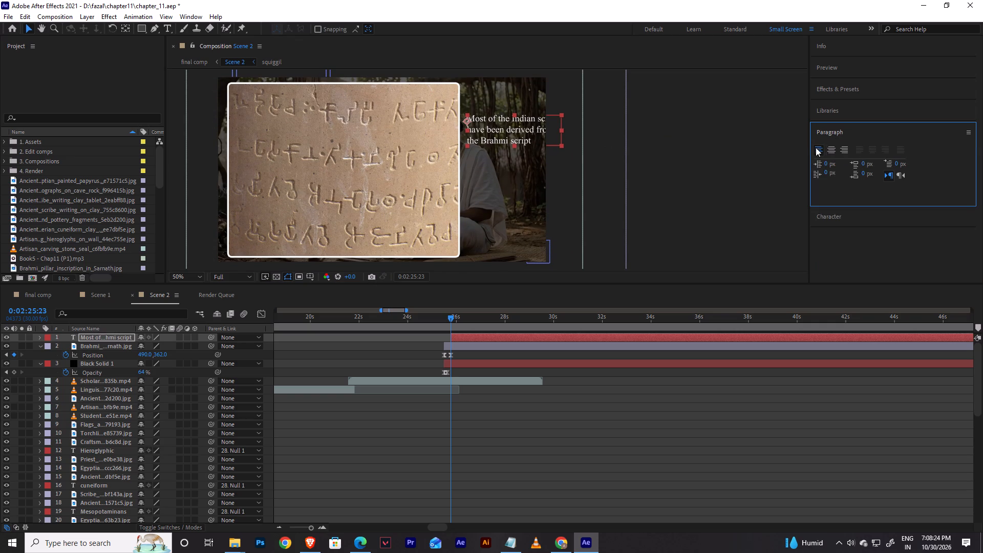
# Rebreak the sentence into four lines: "Most of the Indian", "scripts have been", "derived from the" and "Brahmi script".
pyautogui.doubleClick(508, 118)
pyautogui.click(537, 120)
pyautogui.press('Return')
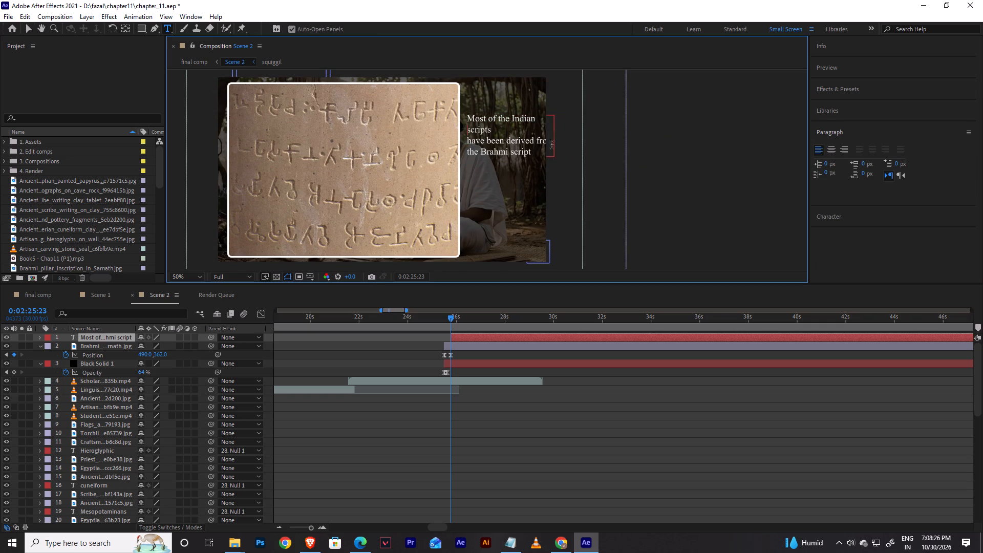
pyautogui.click(467, 143)
pyautogui.press('BackSpace')
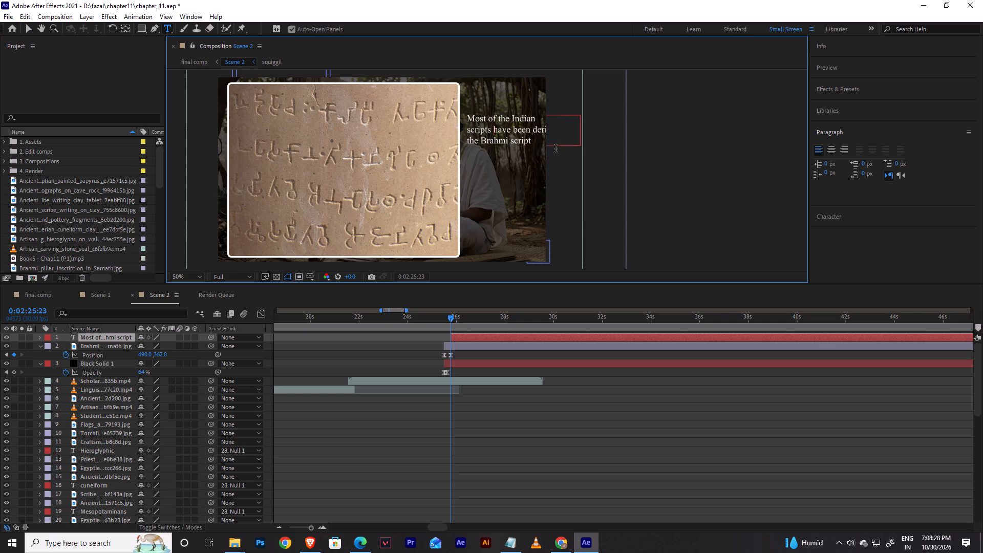
pyautogui.click(533, 131)
pyautogui.press('Return')
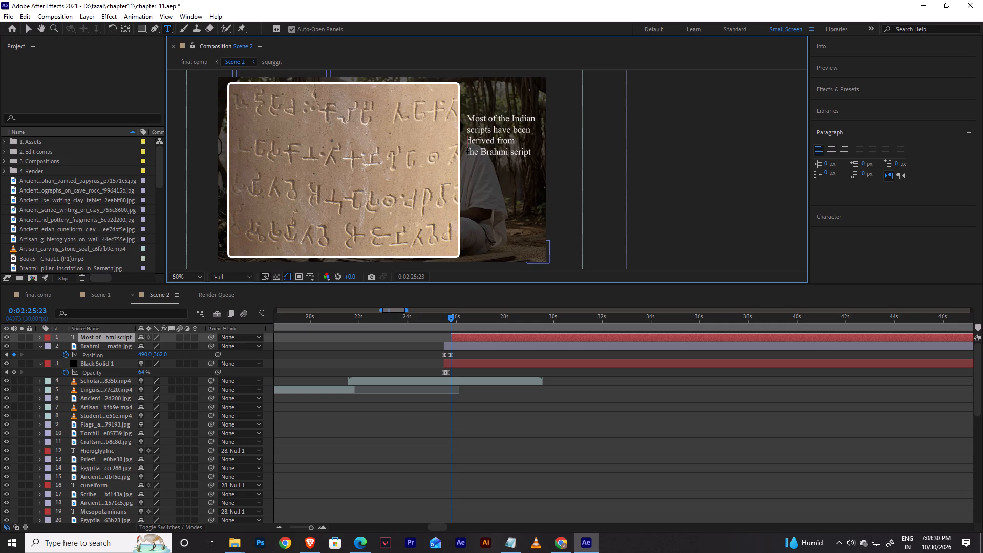
pyautogui.click(467, 151)
pyautogui.press('BackSpace')
pyautogui.click(531, 139)
pyautogui.press('Return')
pyautogui.click(26, 28)
# Lower the four-line sentence text slightly beside the inscription photo and save the project.
pyautogui.scroll(-1, 454, 110)
pyautogui.click(683, 107)
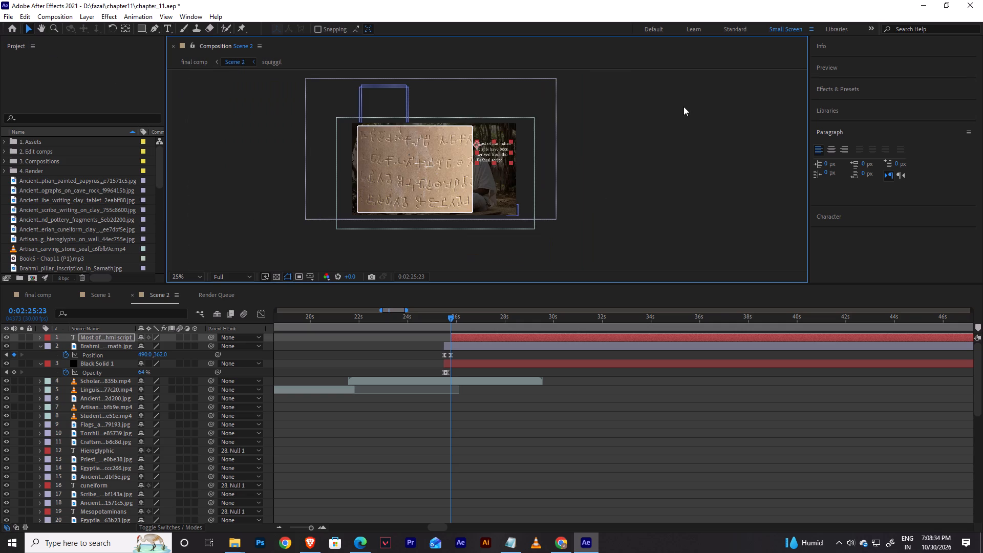
pyautogui.press('space')
pyautogui.press('space')
pyautogui.press('space')
pyautogui.press('space')
pyautogui.press('space')
pyautogui.press('space')
pyautogui.press('space')
pyautogui.press('space')
pyautogui.scroll(1, 666, 118)
pyautogui.moveTo(689, 121); pyautogui.dragTo(675, 101)
pyautogui.moveTo(496, 107); pyautogui.dragTo(497, 130)
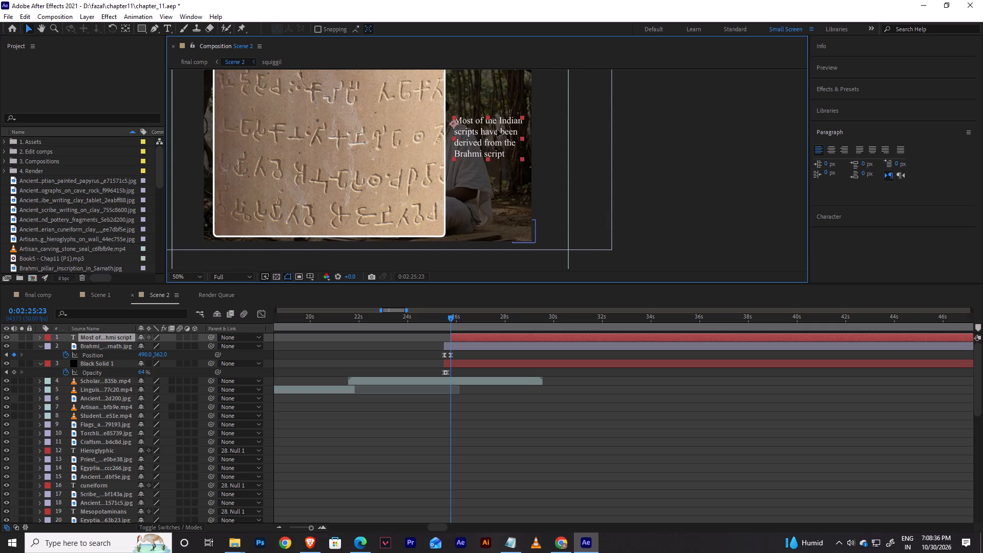
pyautogui.moveTo(497, 130); pyautogui.dragTo(497, 131)
pyautogui.click(742, 122)
pyautogui.press('space')
pyautogui.moveTo(704, 126); pyautogui.dragTo(717, 148)
pyautogui.hotkey('ctrl', 's')
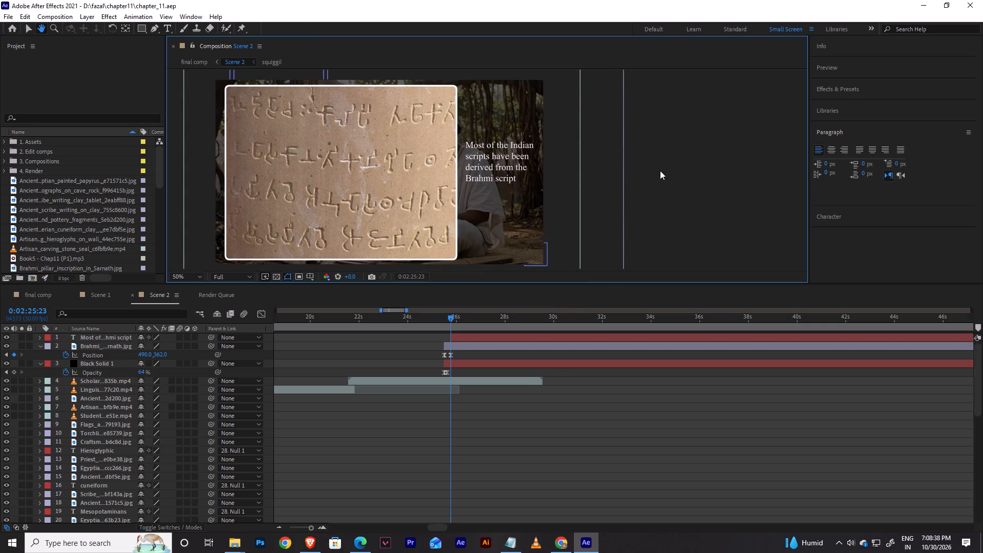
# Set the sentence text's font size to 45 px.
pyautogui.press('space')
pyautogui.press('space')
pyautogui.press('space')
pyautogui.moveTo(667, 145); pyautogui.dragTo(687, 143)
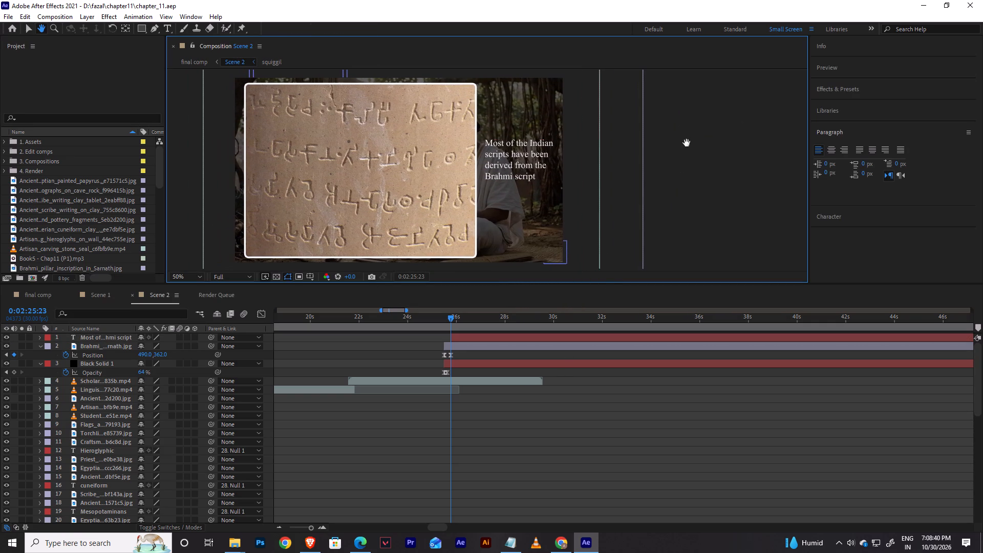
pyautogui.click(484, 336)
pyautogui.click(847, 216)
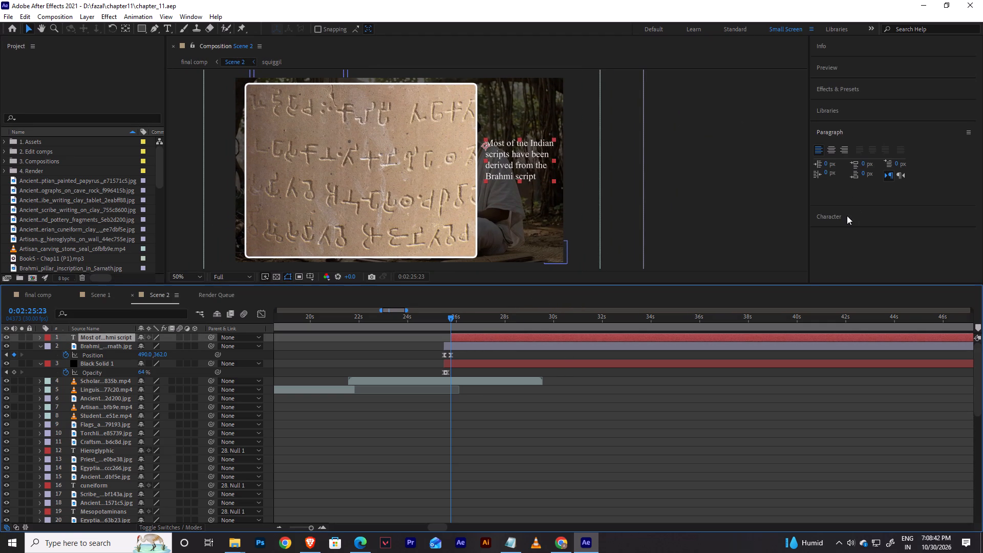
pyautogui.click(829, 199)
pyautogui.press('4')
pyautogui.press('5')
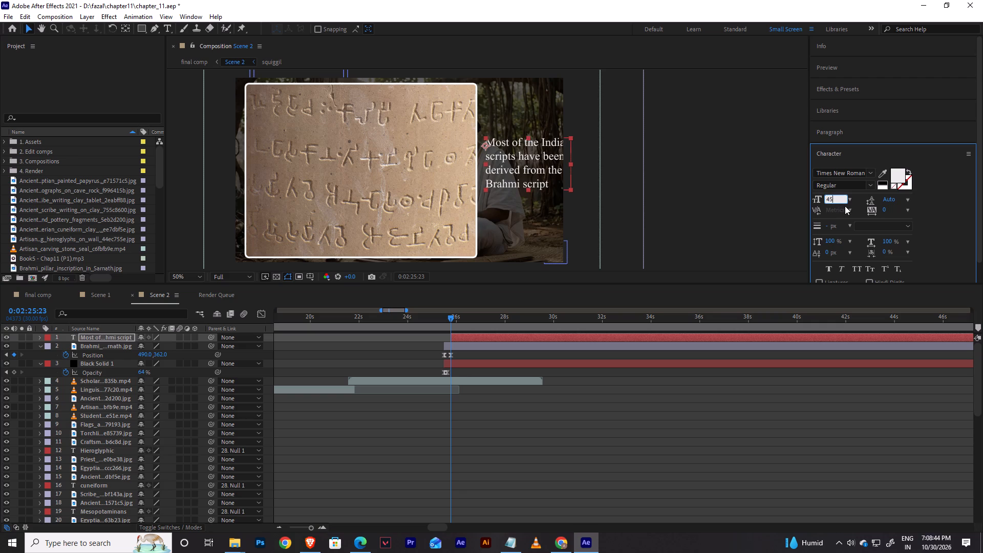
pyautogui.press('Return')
# Set the sentence text's font size to 40 px.
pyautogui.click(830, 202)
pyautogui.press('4')
pyautogui.press('0')
pyautogui.press('Return')
# Nudge the sentence text slightly left toward the inscription photo and save the project.
pyautogui.click(524, 154)
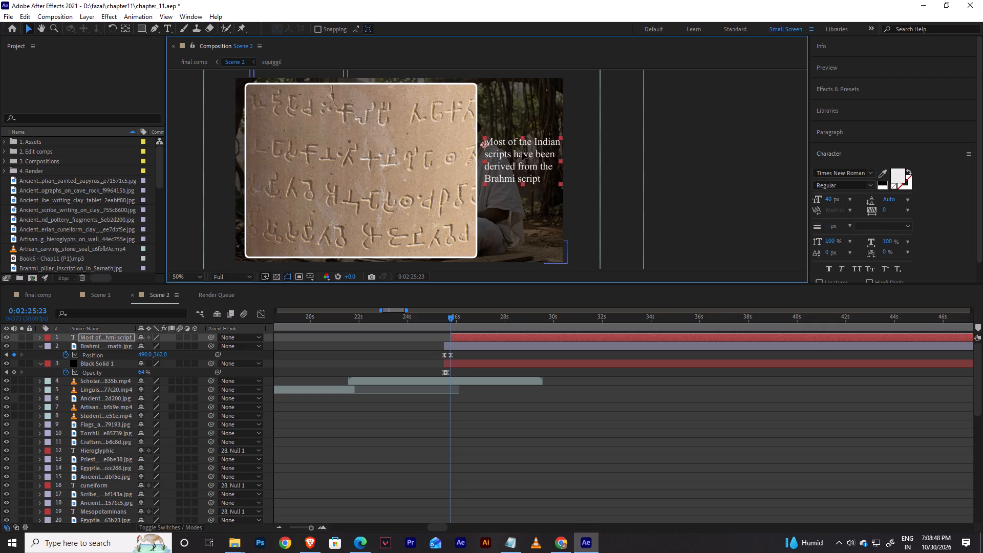
pyautogui.click(700, 136)
pyautogui.press('space')
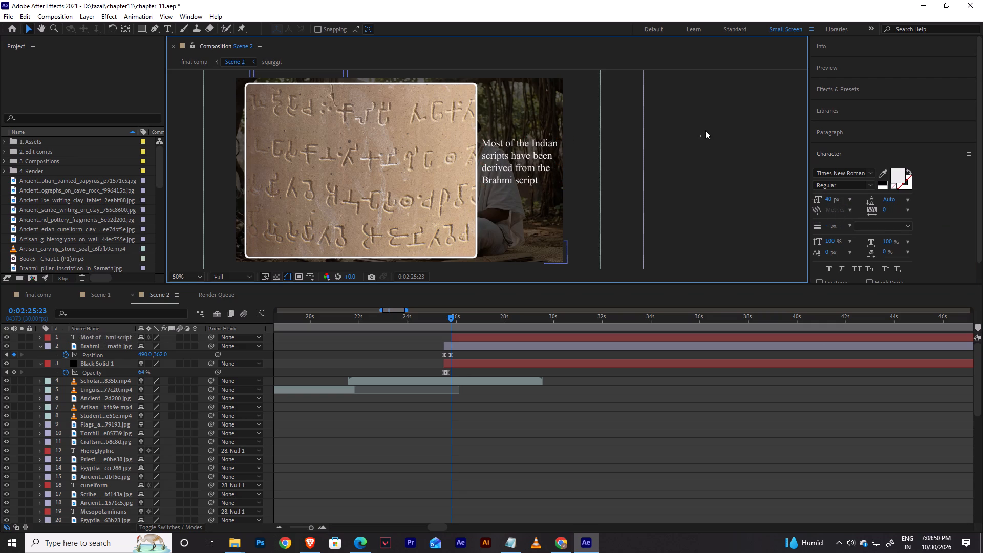
pyautogui.moveTo(707, 129); pyautogui.dragTo(716, 124)
pyautogui.hotkey('ctrl', 's')
pyautogui.scroll(-1, 718, 162)
pyautogui.press('space')
pyautogui.moveTo(717, 161); pyautogui.dragTo(724, 157)
pyautogui.hotkey('ctrl', 's')
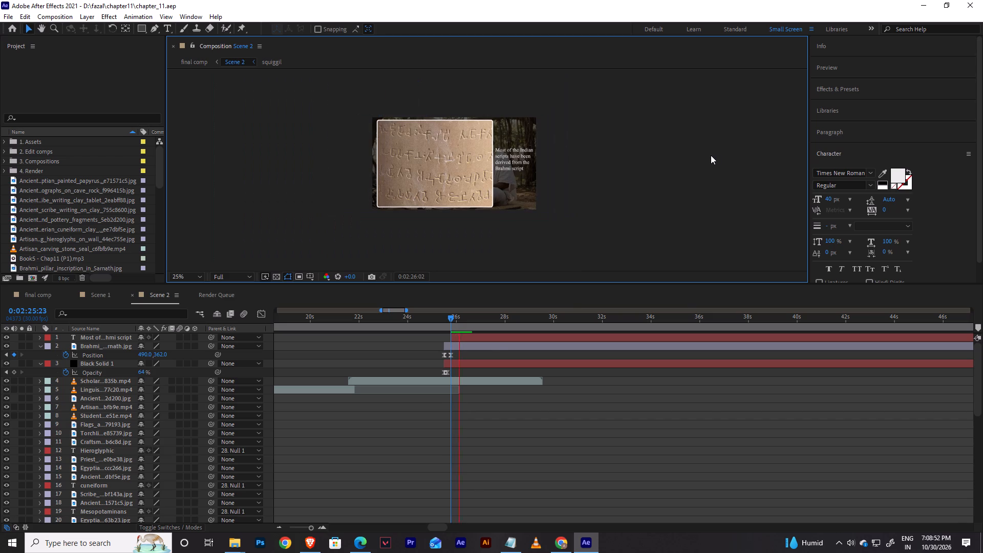
# Apply the Fade Up Words text animation preset to the sentence layer at 0:02:25:23 and preview it.
pyautogui.press('space')
pyautogui.keyDown('shift'); pyautogui.click(455, 325); pyautogui.keyUp('shift')
pyautogui.scroll(1, 600, 147)
pyautogui.press('space')
pyautogui.moveTo(680, 131); pyautogui.dragTo(685, 129)
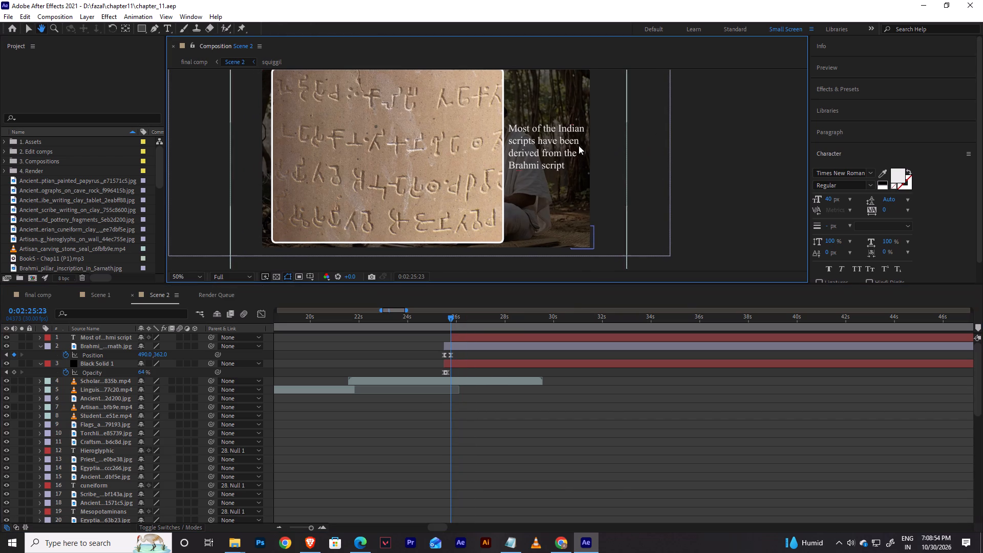
pyautogui.click(568, 144)
pyautogui.hotkey('ctrl', '5')
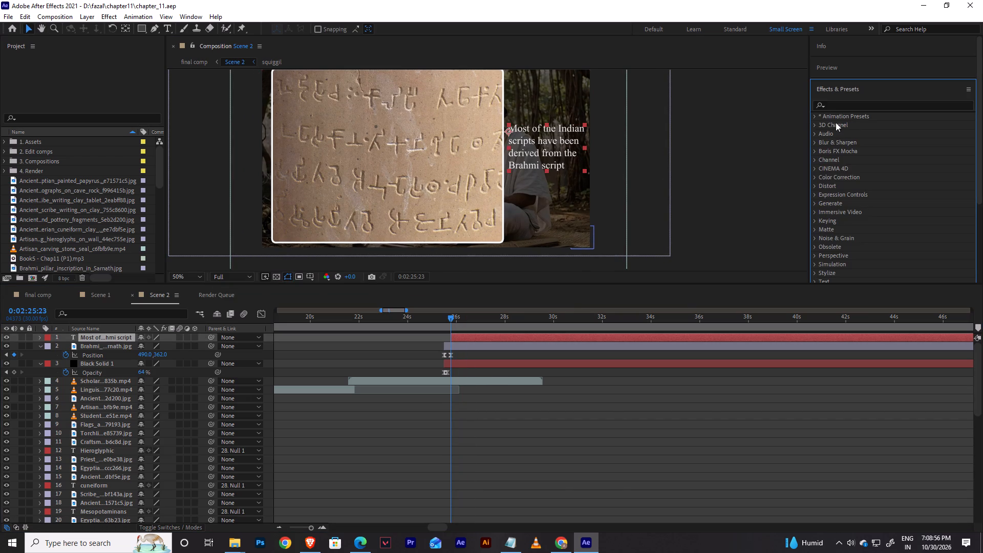
pyautogui.click(811, 117)
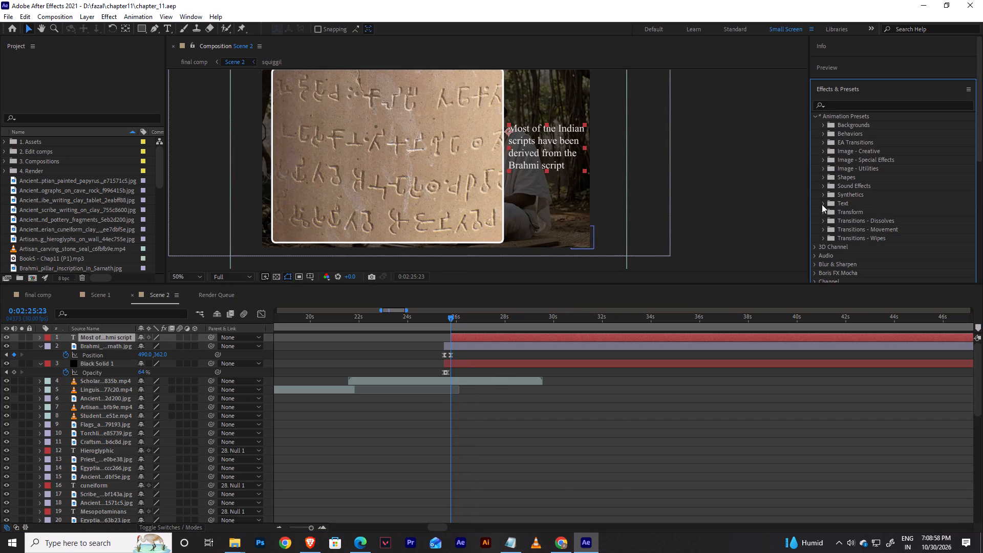
pyautogui.click(822, 204)
pyautogui.click(830, 217)
pyautogui.scroll(-2, 887, 203)
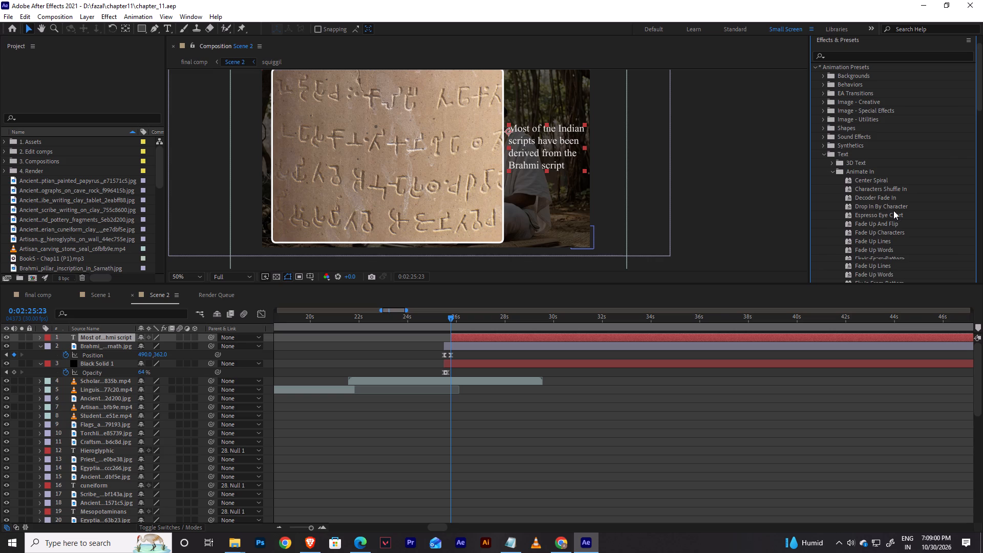
pyautogui.scroll(-1, 893, 210)
pyautogui.click(874, 224)
pyautogui.moveTo(857, 223); pyautogui.dragTo(462, 337)
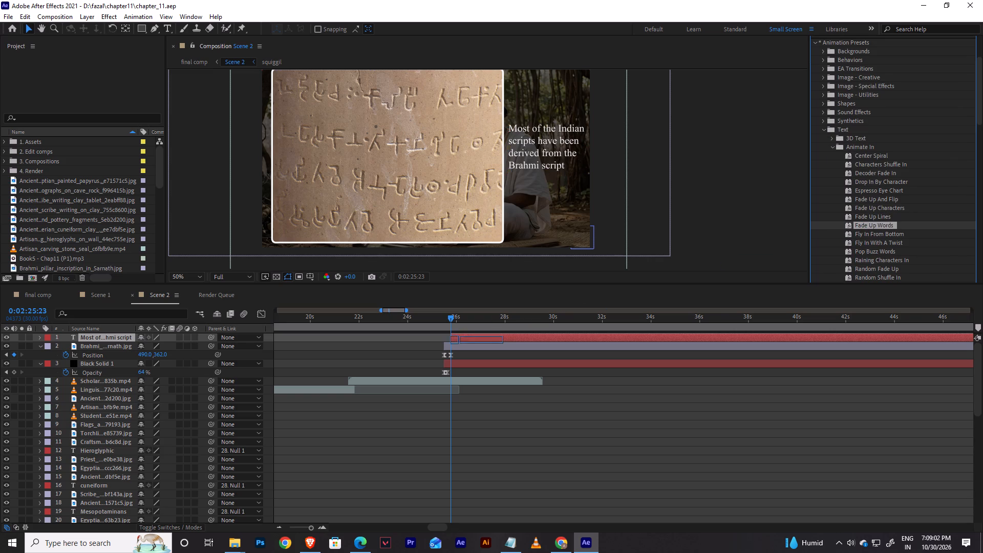
pyautogui.moveTo(462, 337); pyautogui.dragTo(461, 337)
pyautogui.press('space')
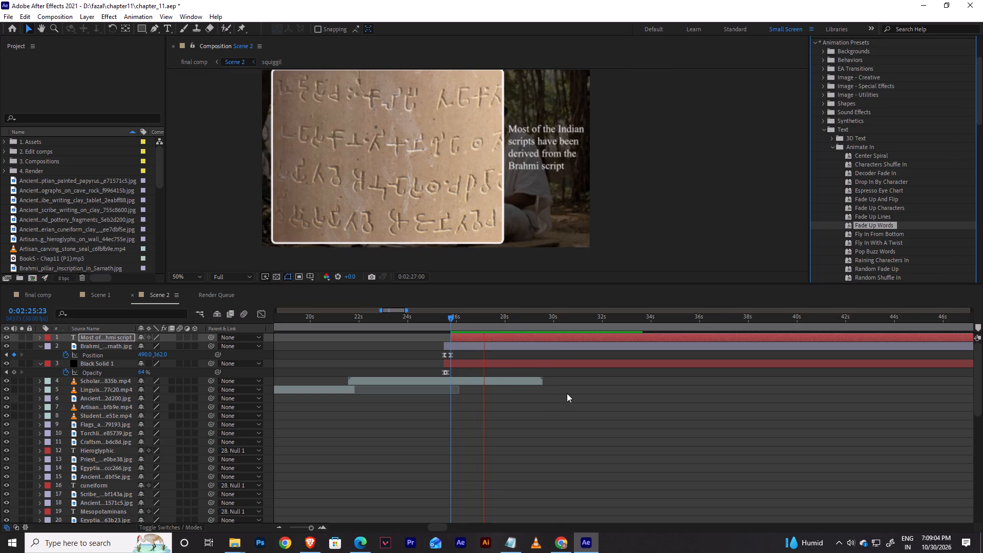
pyautogui.press('space')
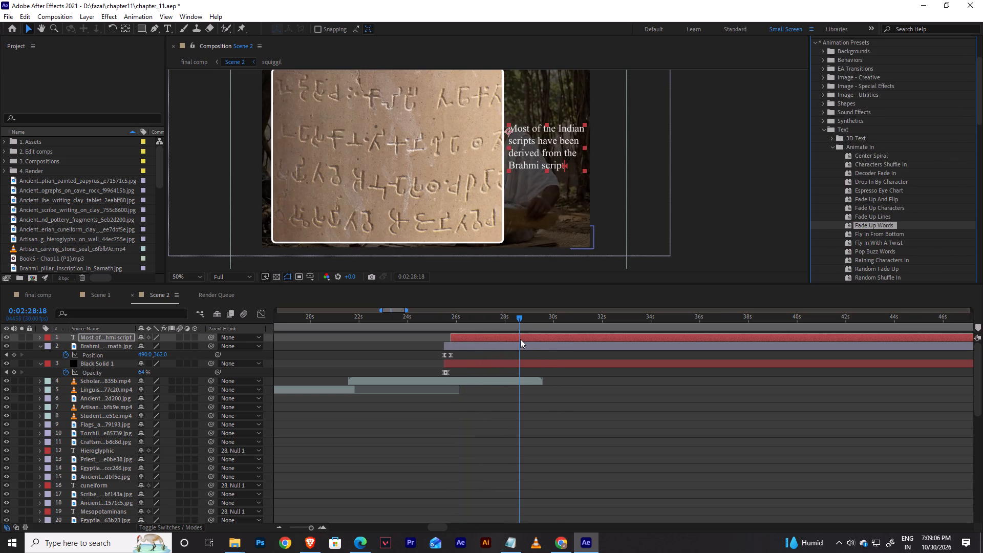
# Move the sentence layer's second Range Selector Start keyframe to 0:02:28:18 to lengthen the word-by-word fade.
pyautogui.click(520, 338)
pyautogui.press('u')
pyautogui.moveTo(480, 358); pyautogui.dragTo(529, 359)
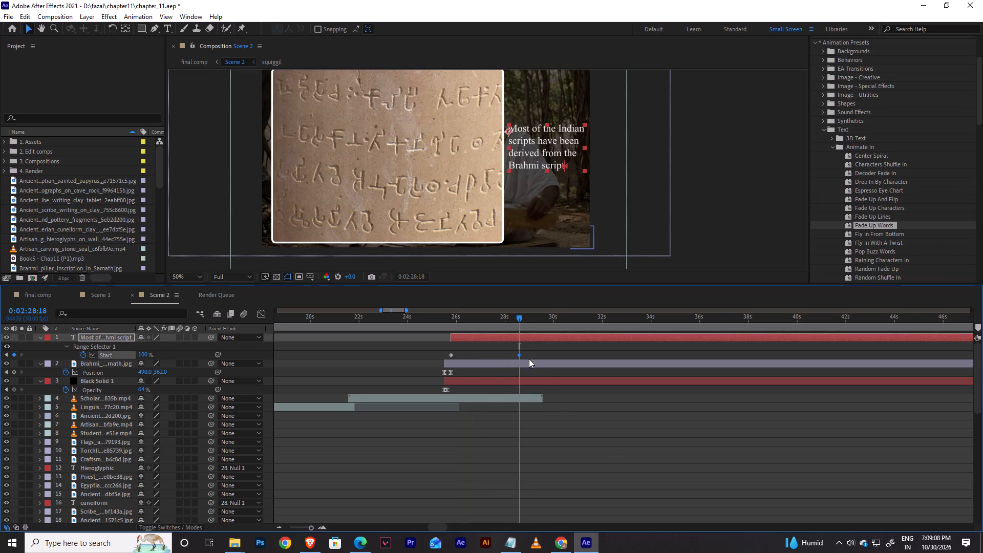
pyautogui.moveTo(529, 359); pyautogui.dragTo(528, 357)
pyautogui.click(604, 446)
# Play back the scene from about 0:02:28:27 to examine where the dimmed scholar footage ends.
pyautogui.press('space')
pyautogui.press('space')
pyautogui.moveTo(538, 321); pyautogui.dragTo(527, 322)
pyautogui.press('space')
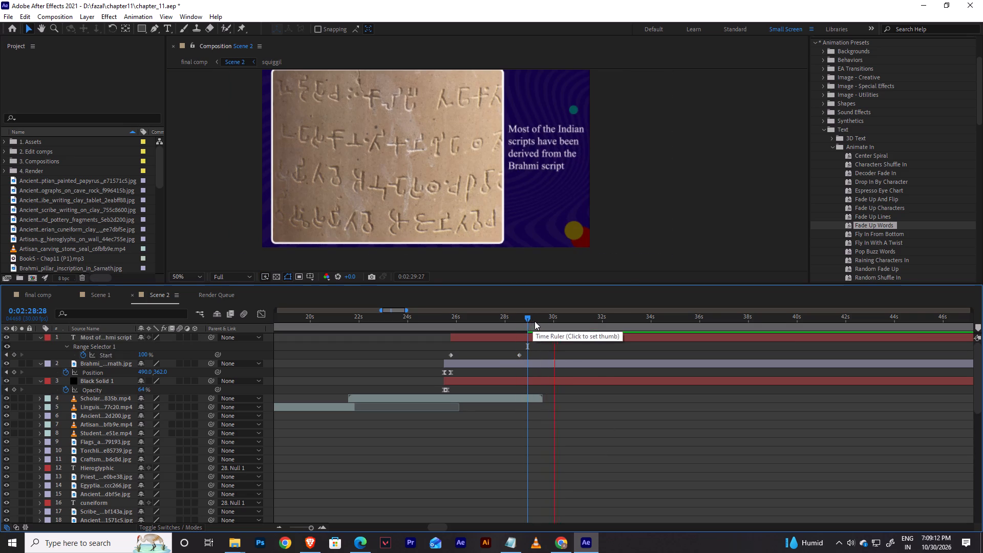
pyautogui.press('space')
pyautogui.moveTo(533, 320); pyautogui.dragTo(527, 322)
pyautogui.press('space')
pyautogui.press('space')
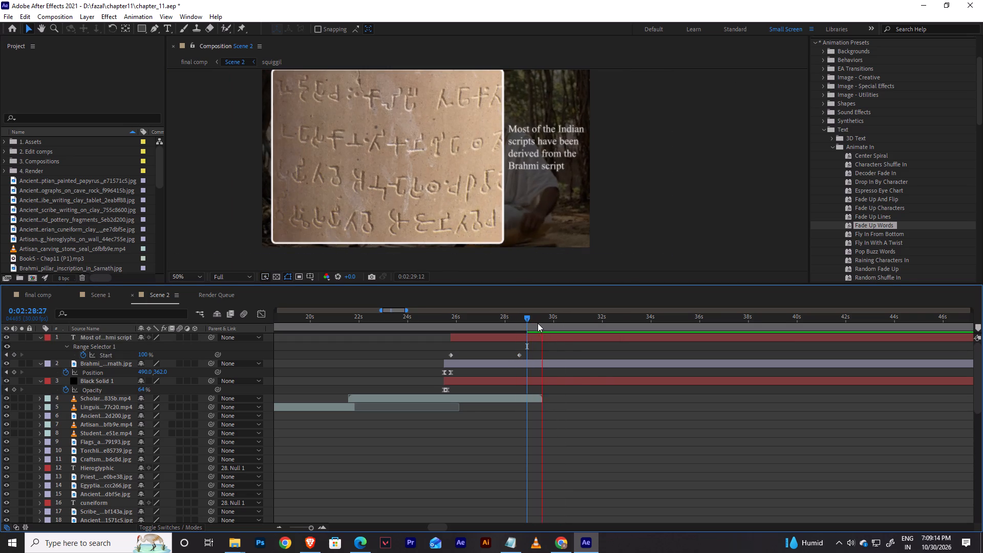
pyautogui.press('space')
pyautogui.click(539, 323)
# Save the project.
pyautogui.click(559, 343)
pyautogui.hotkey('ctrl', 's')
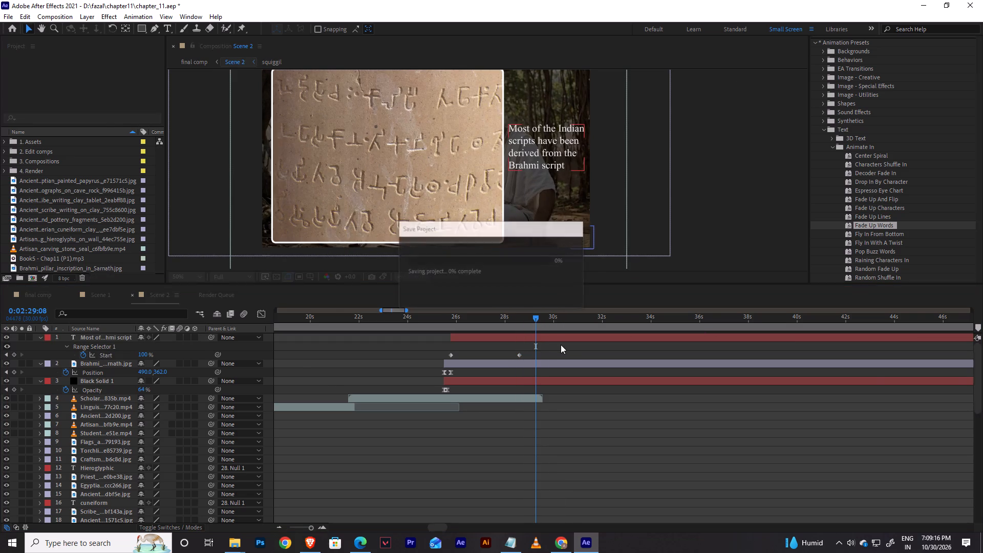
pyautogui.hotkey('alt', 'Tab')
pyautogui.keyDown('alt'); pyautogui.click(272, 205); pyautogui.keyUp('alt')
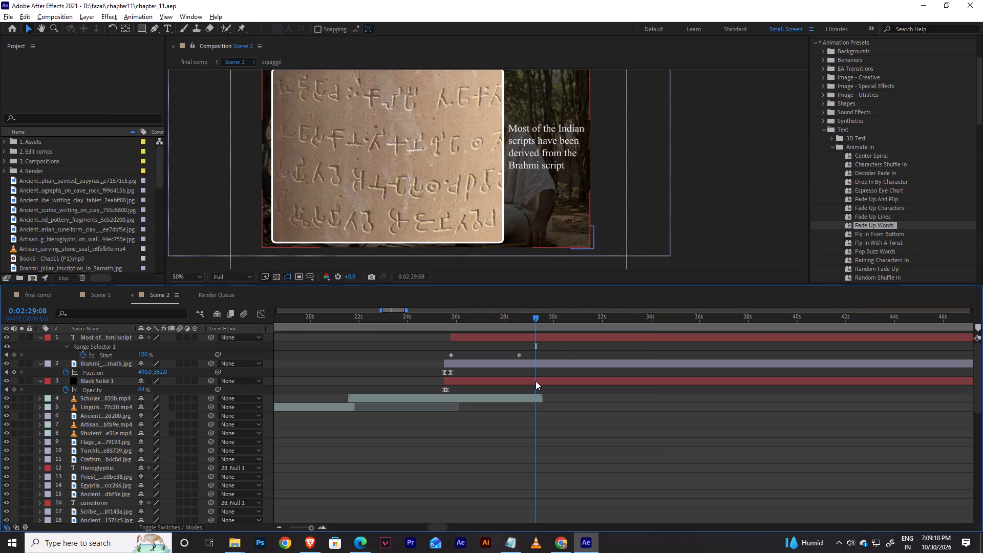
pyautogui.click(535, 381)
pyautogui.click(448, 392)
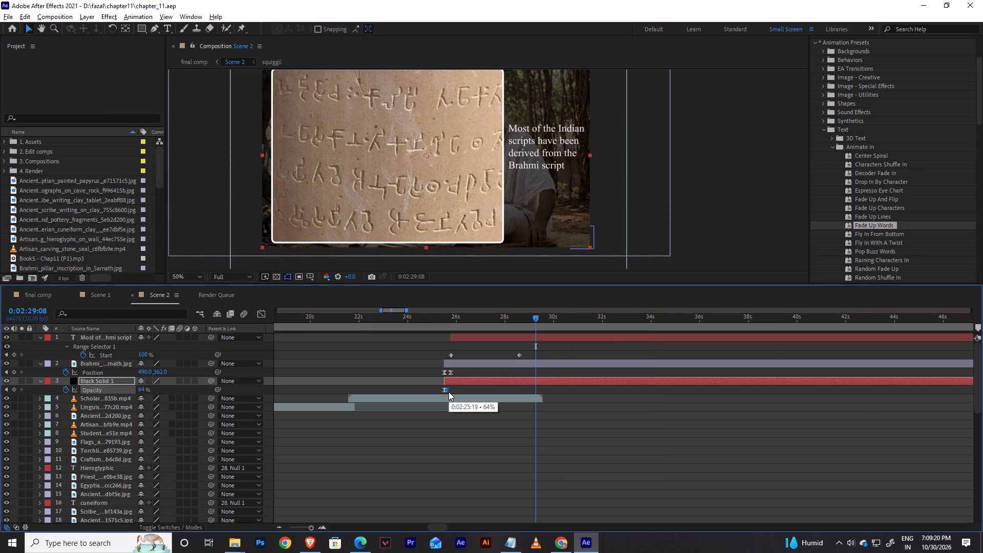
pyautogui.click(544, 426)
pyautogui.hotkey('alt', 'Tab')
pyautogui.keyDown('alt'); pyautogui.click(434, 229); pyautogui.keyUp('alt')
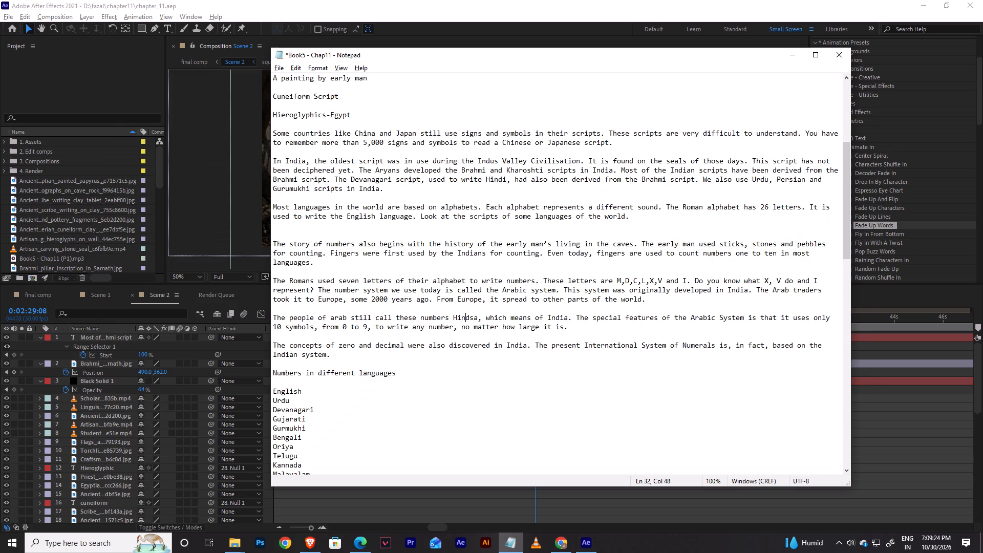
pyautogui.scroll(1, 376, 249)
pyautogui.click(333, 271)
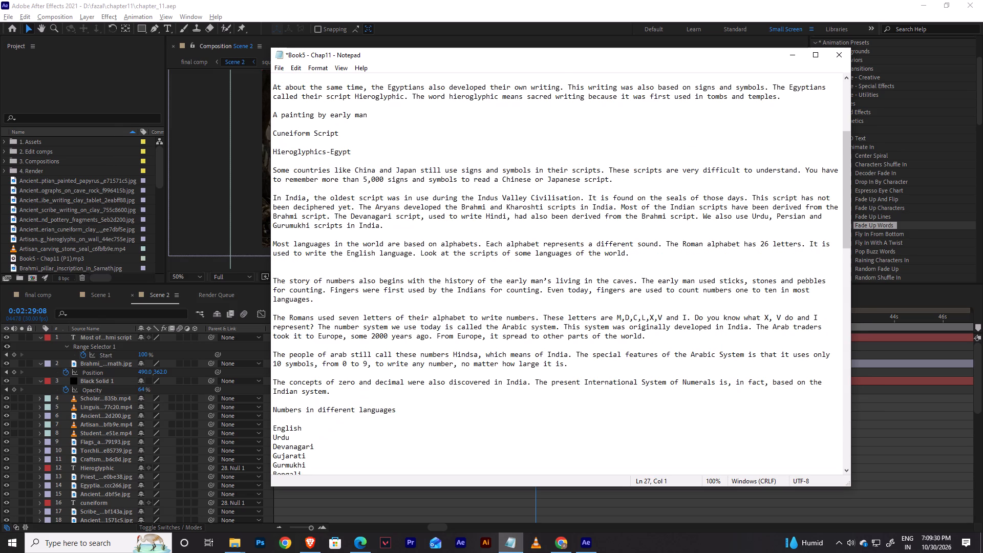
pyautogui.moveTo(333, 217); pyautogui.dragTo(609, 211)
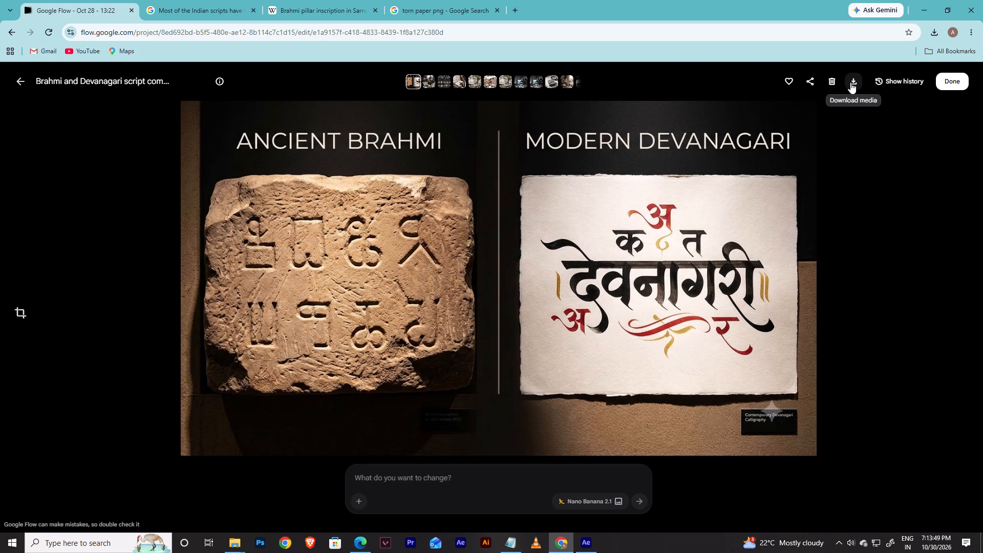
# Recheck the highlighted Devanagari sentence in the notes and download the Brahmi and Devanagari comparison image at 1K original size.
pyautogui.click(850, 82)
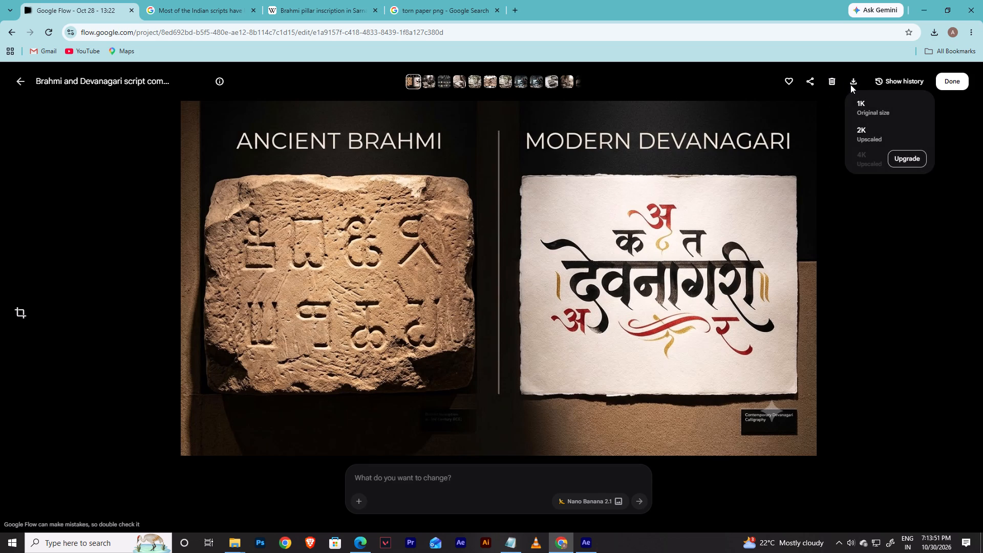
pyautogui.hotkey('alt', 'Tab')
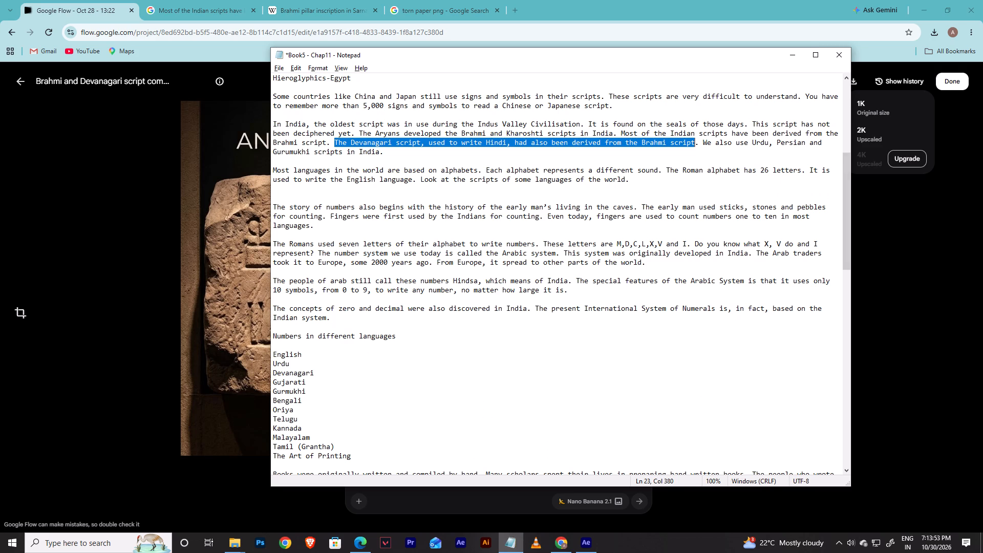
pyautogui.hotkey('alt', 'Tab')
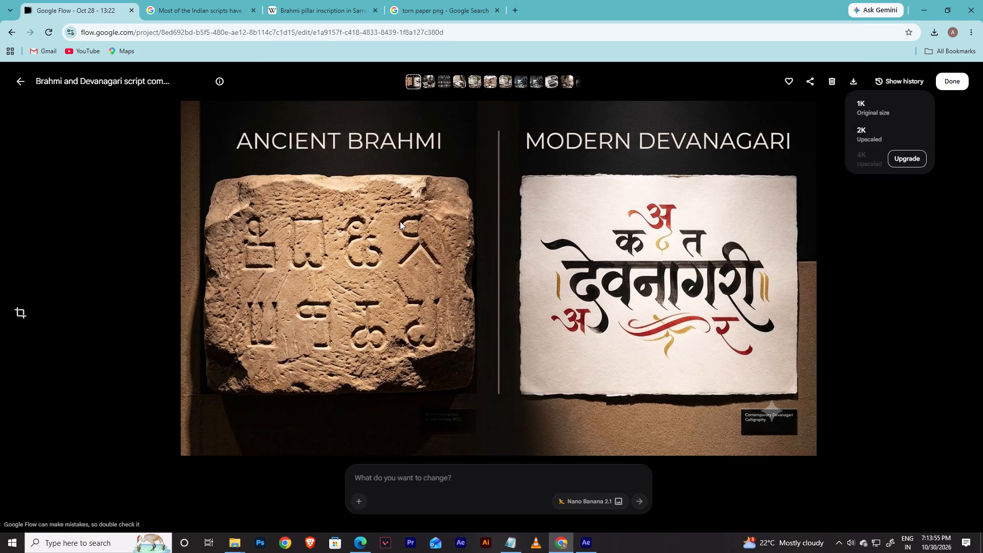
pyautogui.hotkey('alt', 'Tab')
pyautogui.hotkey('alt', 'Tab')
pyautogui.hotkey('alt', 'Tab')
pyautogui.hotkey('alt', 'Tab')
pyautogui.click(899, 108)
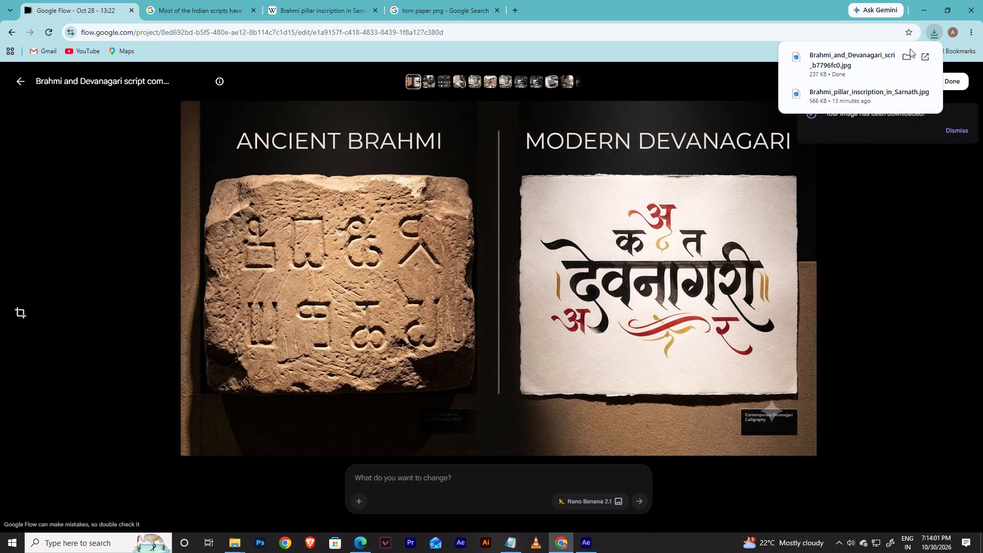
# Move the downloaded Brahmi and Devanagari comparison image from the Downloads folder into the chapter11 folder.
pyautogui.click(905, 54)
pyautogui.hotkey('ctrl', 'x')
pyautogui.hotkey('alt', 'Tab')
pyautogui.hotkey('alt', 'Tab')
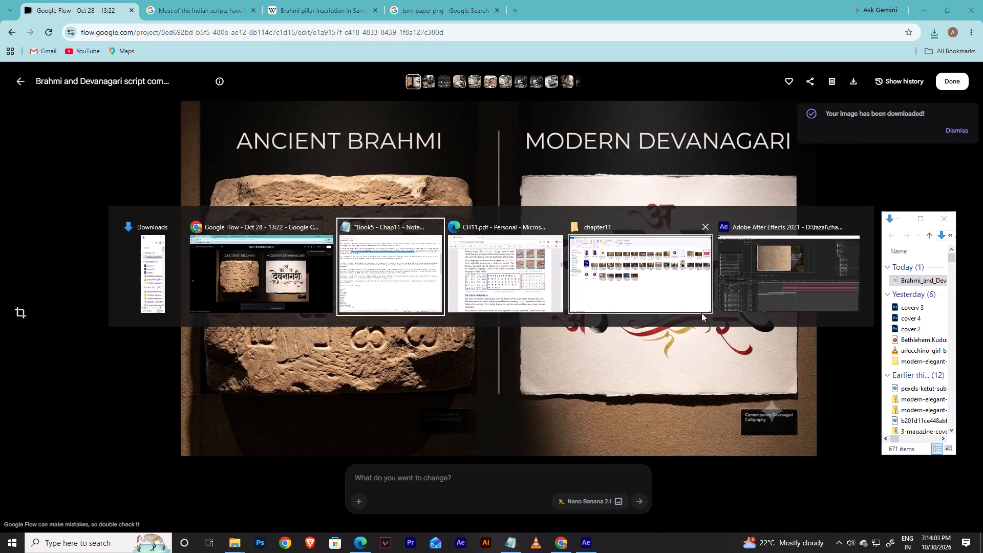
pyautogui.hotkey('alt', 'Tab')
pyautogui.keyDown('alt'); pyautogui.click(677, 265); pyautogui.keyUp('alt')
pyautogui.click(564, 357)
pyautogui.hotkey('ctrl', 'v')
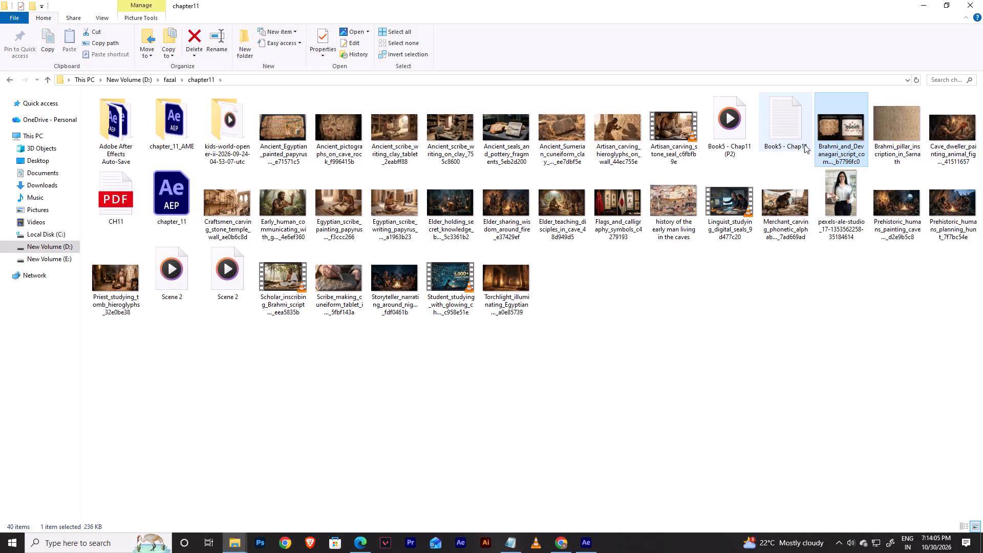
# Import the comparison image into the chapter_11 project and place it as Scene 2's top layer, starting at 0:02:29:08.
pyautogui.moveTo(851, 116); pyautogui.dragTo(568, 551)
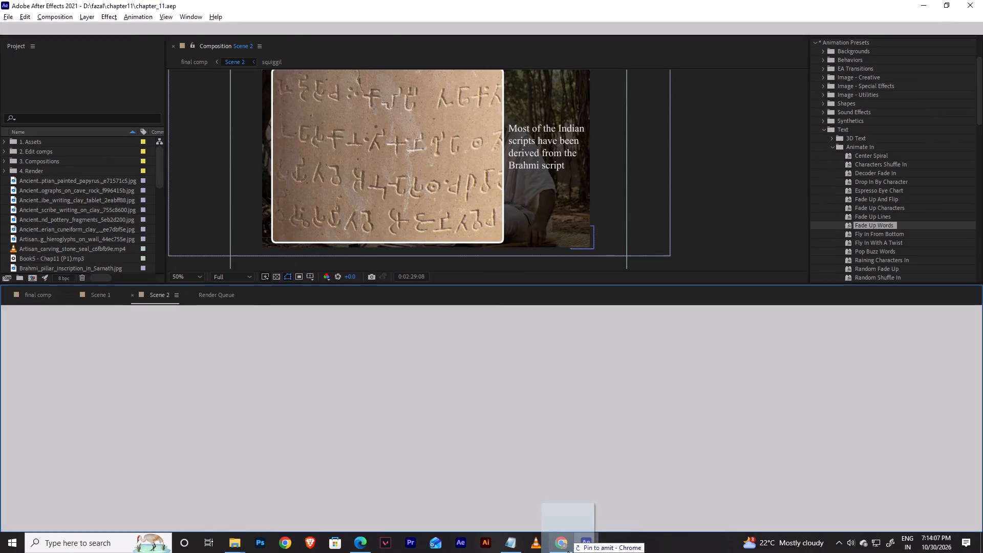
pyautogui.moveTo(568, 551); pyautogui.dragTo(102, 226)
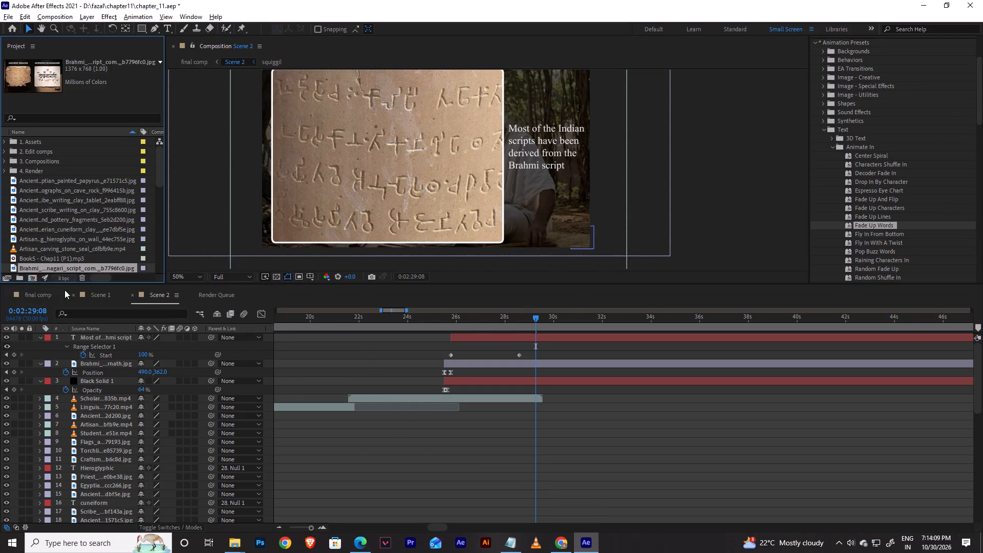
pyautogui.moveTo(44, 269); pyautogui.dragTo(525, 373)
pyautogui.press('[')
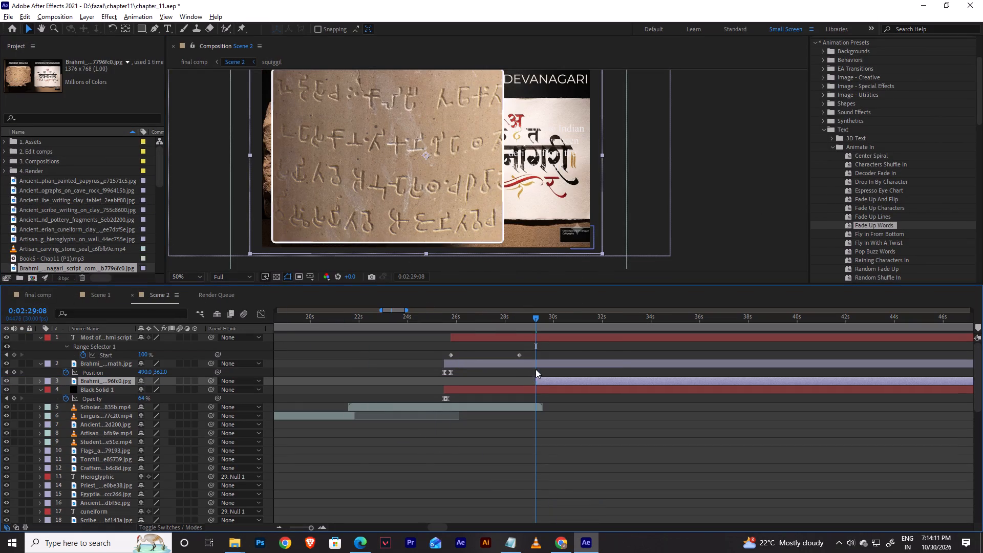
pyautogui.hotkey('ctrl', ']')
pyautogui.hotkey('ctrl', ']')
pyautogui.hotkey('ctrl', ']')
pyautogui.hotkey('ctrl', ']')
# Scale the Brahmi and Devanagari comparison layer to 83%.
pyautogui.press('s')
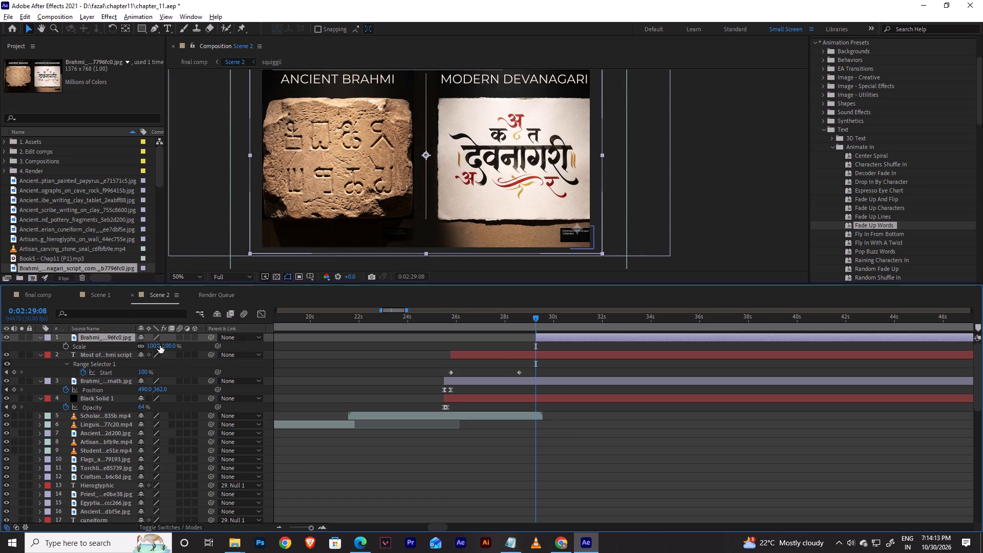
pyautogui.moveTo(157, 346); pyautogui.dragTo(151, 348)
pyautogui.press('space')
pyautogui.press('space')
pyautogui.press('space')
pyautogui.press('space')
pyautogui.press('space')
pyautogui.click(398, 99)
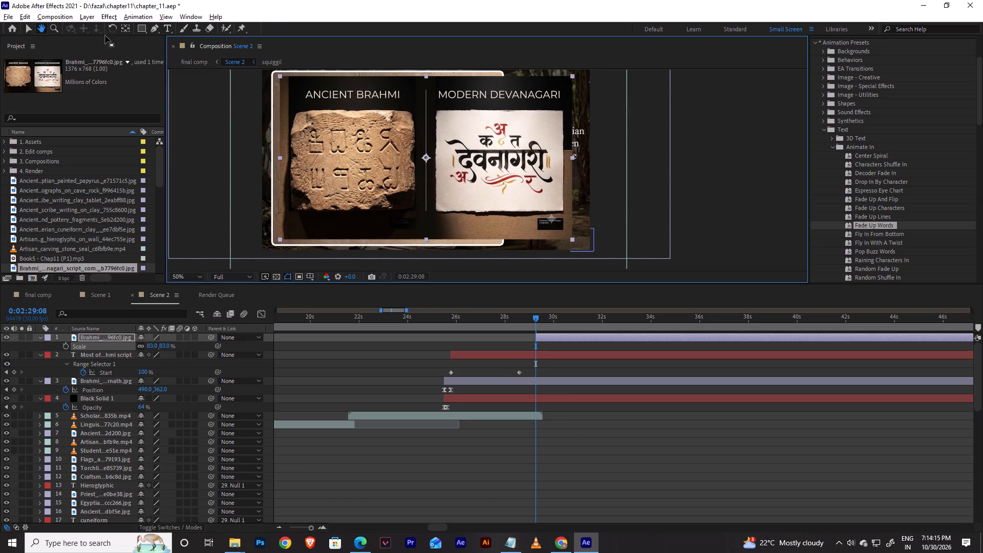
# Draw a rounded rectangle mask on the comparison layer around both headings and scripts, cropping off the captions below.
pyautogui.moveTo(145, 26); pyautogui.dragTo(178, 40)
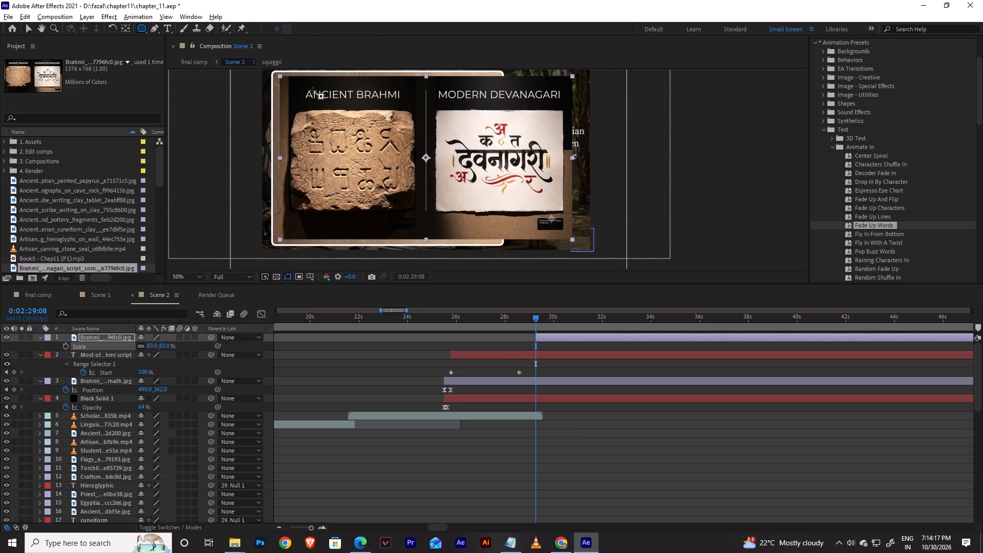
pyautogui.moveTo(281, 77); pyautogui.dragTo(566, 222)
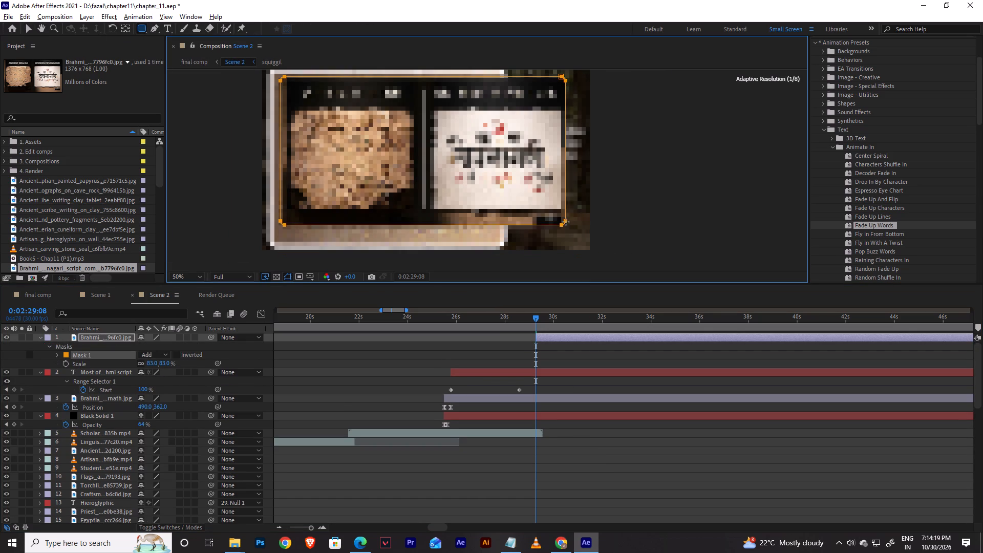
pyautogui.moveTo(566, 222); pyautogui.dragTo(566, 214)
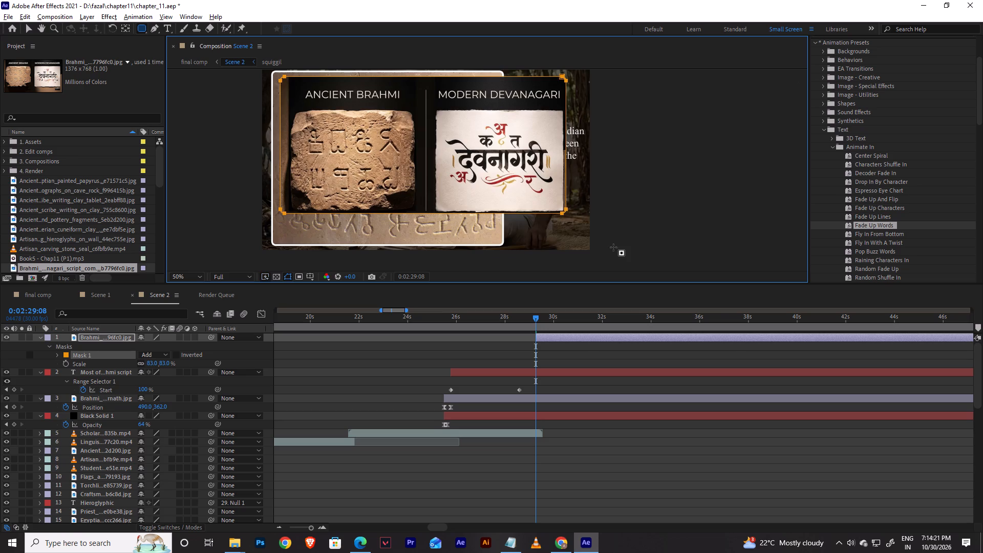
pyautogui.click(623, 486)
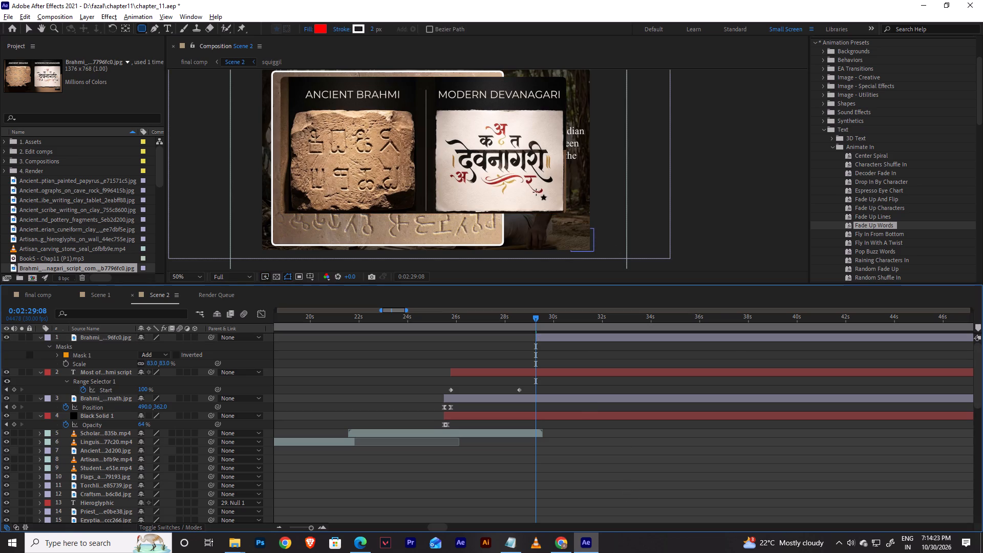
# Move the mask's two left corners inward to the edge of the image's black backdrop and save the project.
pyautogui.click(552, 337)
pyautogui.press('v')
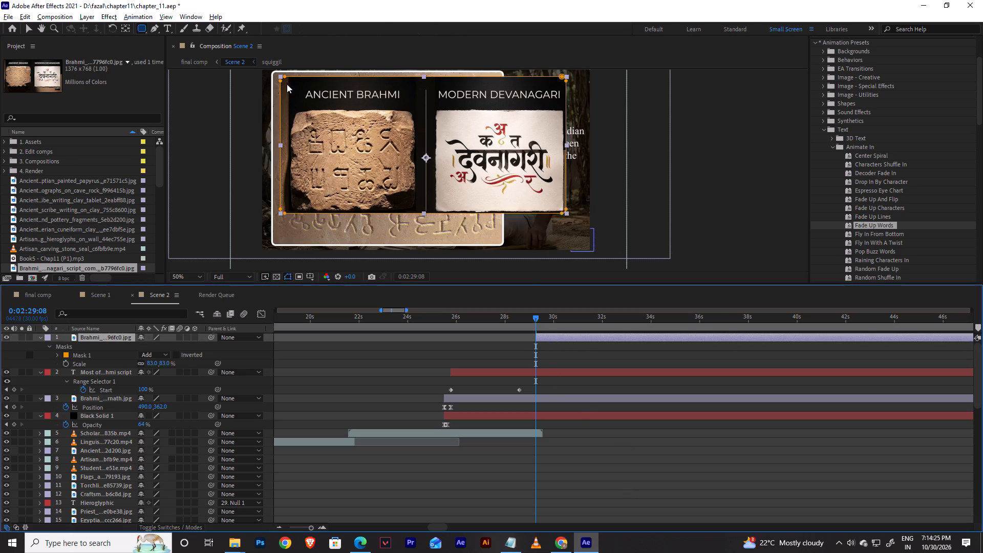
pyautogui.click(286, 77)
pyautogui.keyDown('shift'); pyautogui.click(281, 82); pyautogui.keyUp('shift')
pyautogui.keyDown('shift'); pyautogui.click(281, 210); pyautogui.keyUp('shift')
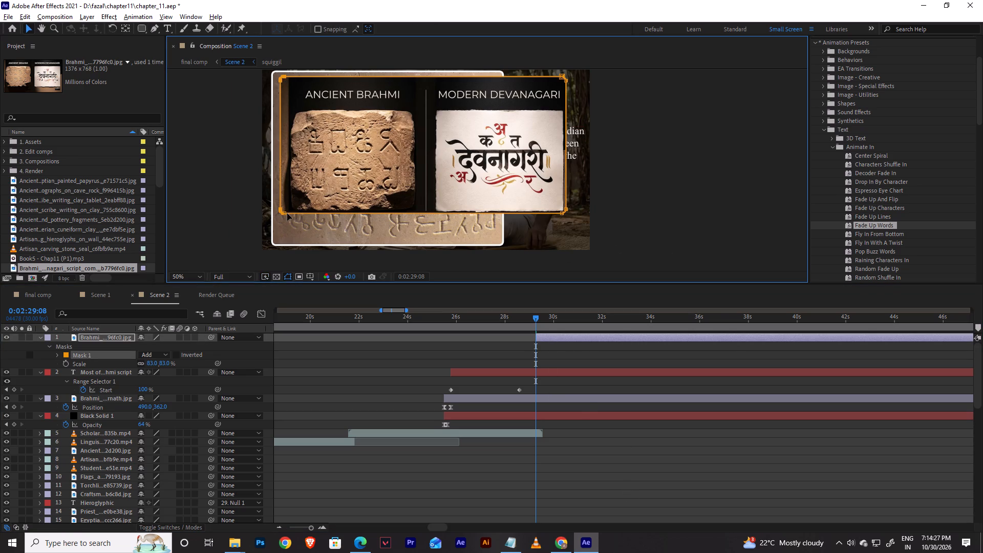
pyautogui.keyDown('shift'); pyautogui.click(285, 216); pyautogui.keyUp('shift')
pyautogui.hotkey('shift', 'Right')
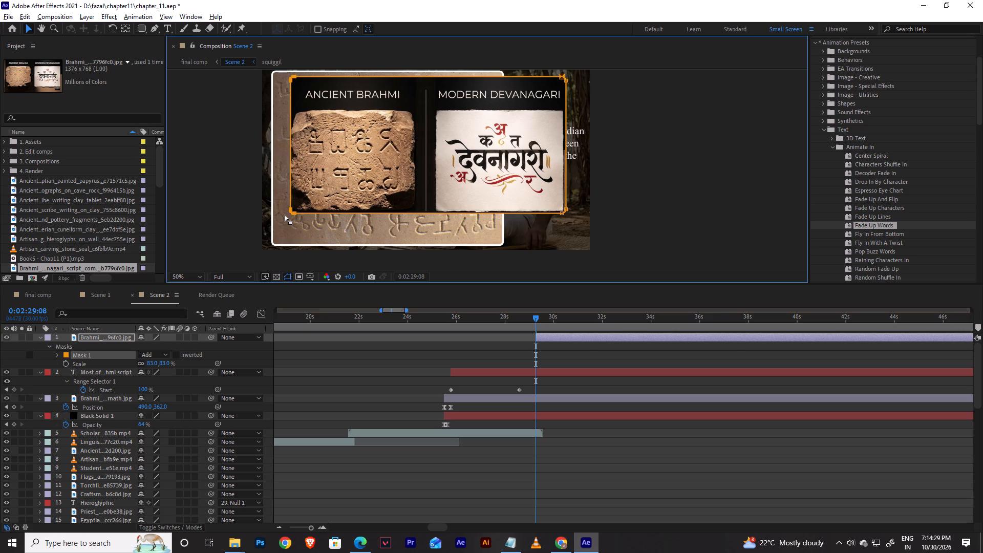
pyautogui.press('Left')
pyautogui.press('Left')
pyautogui.press('Left')
pyautogui.press('Right')
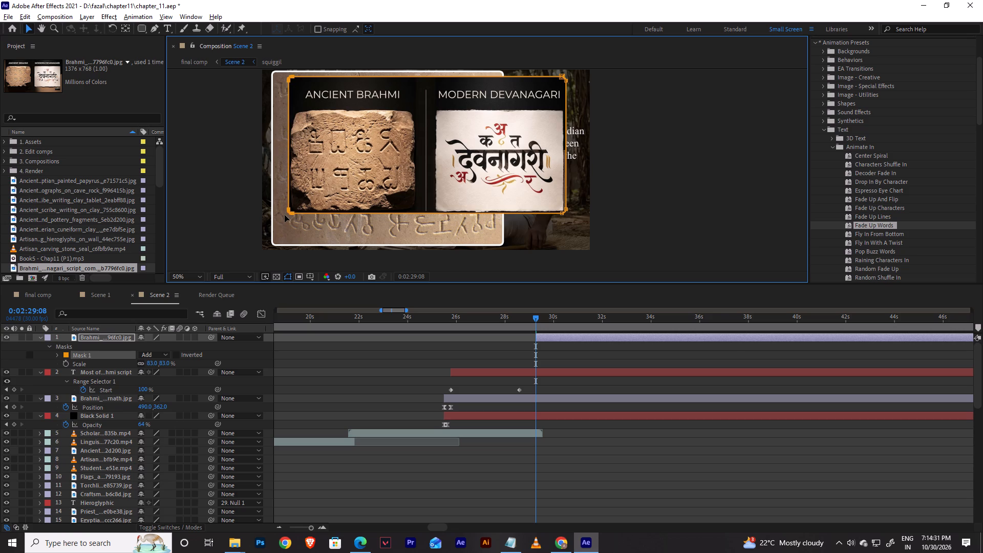
pyautogui.click(627, 463)
pyautogui.hotkey('ctrl', 's')
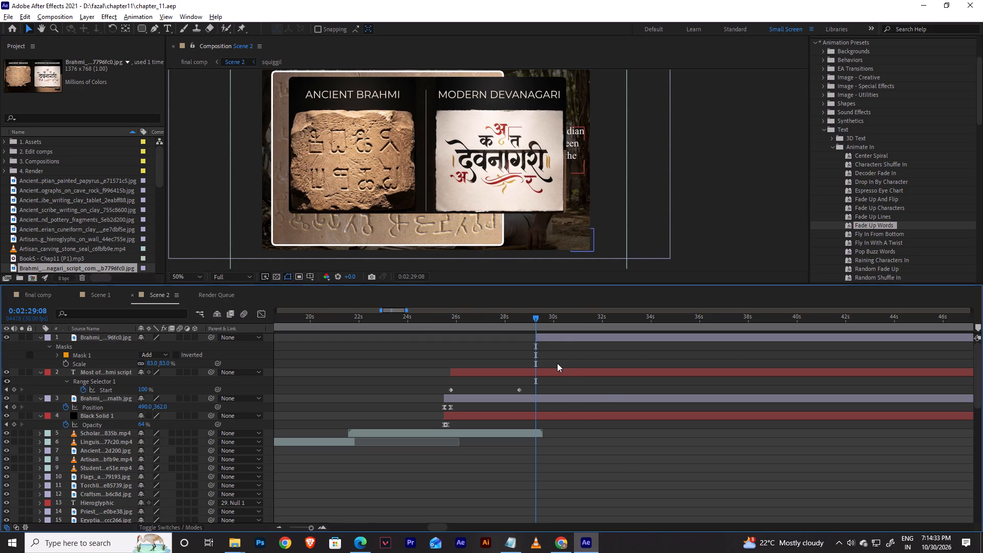
# Copy the Layer Styles from the Brahmi pillar inscription layer onto the comparison layer and save the project.
pyautogui.click(558, 336)
pyautogui.scroll(-1, 582, 171)
pyautogui.press('s')
pyautogui.press('s')
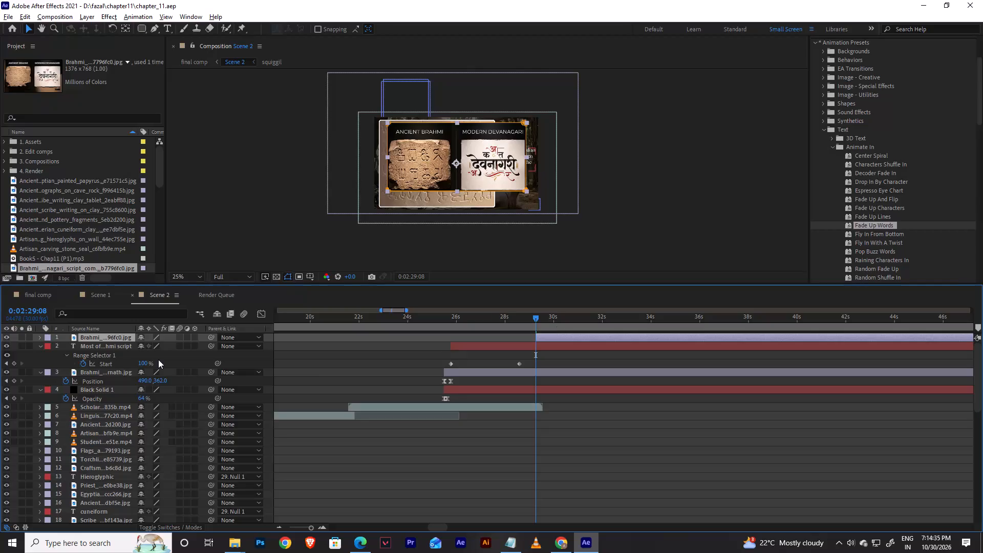
pyautogui.click(98, 377)
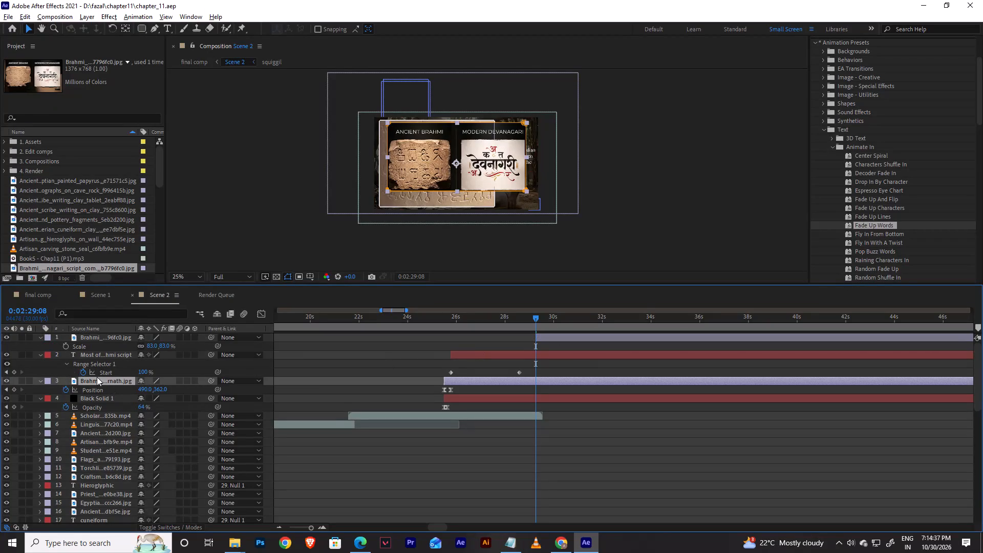
pyautogui.click(41, 382)
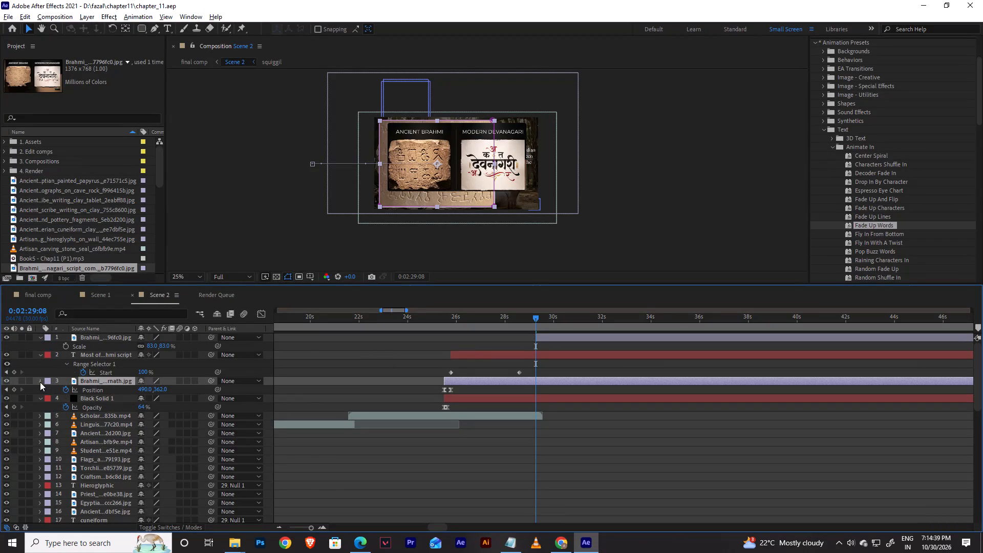
pyautogui.click(39, 382)
pyautogui.click(64, 451)
pyautogui.hotkey('ctrl', 'c')
pyautogui.hotkey('ctrl', 'c')
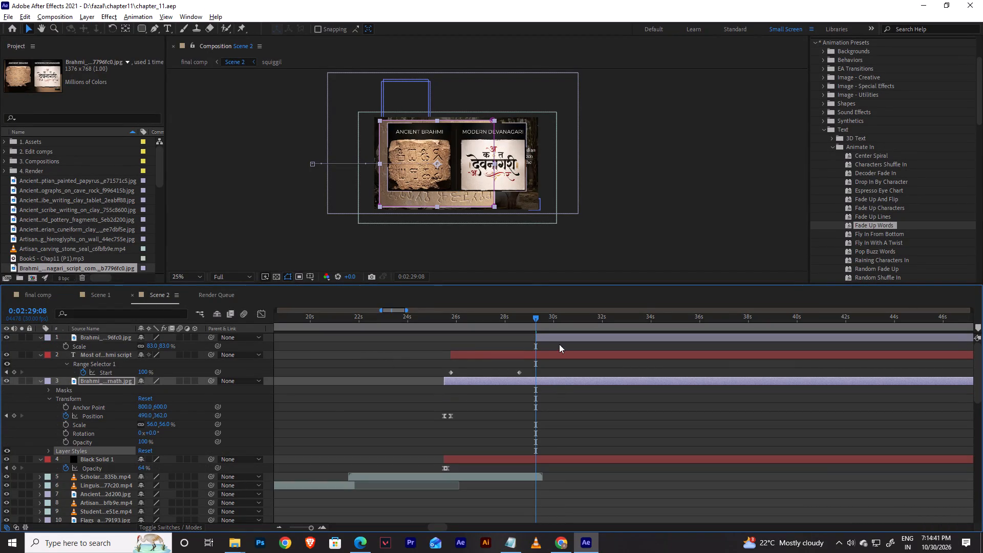
pyautogui.click(553, 336)
pyautogui.hotkey('ctrl', 'v')
pyautogui.click(587, 412)
pyautogui.hotkey('ctrl', 's')
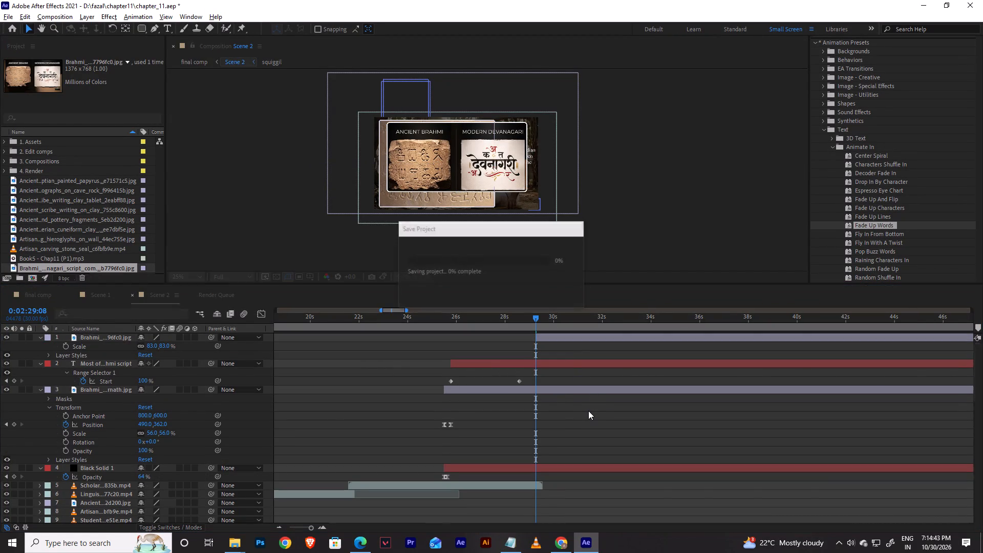
pyautogui.click(588, 411)
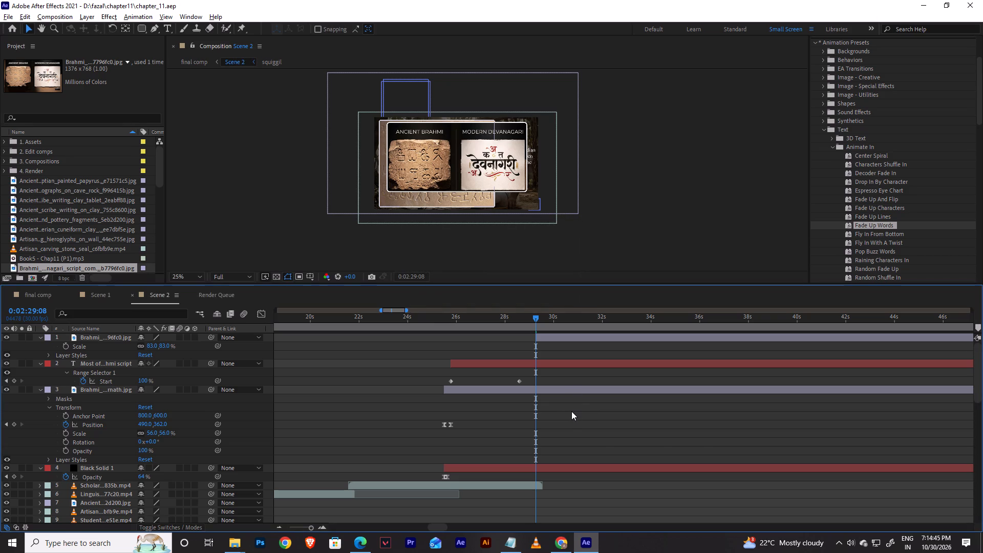
pyautogui.click(571, 411)
# Check the Devanagari sentence in the Book5 - Chap11 notes again, return to After Effects and save the project.
pyautogui.hotkey('alt', 'Tab')
pyautogui.hotkey('alt', 'Tab')
pyautogui.hotkey('alt', 'Tab')
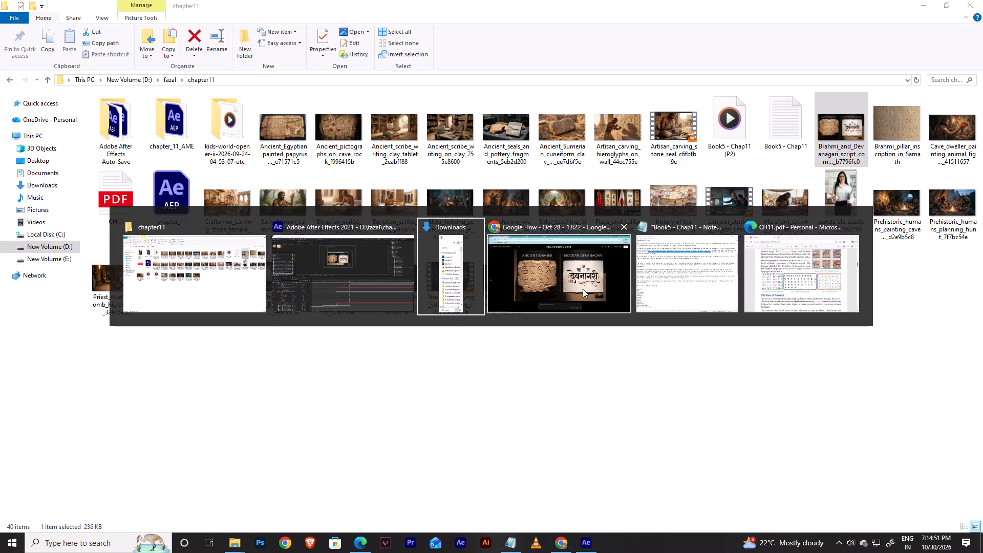
pyautogui.keyDown('alt'); pyautogui.click(682, 287); pyautogui.keyUp('alt')
pyautogui.hotkey('alt', 'Tab')
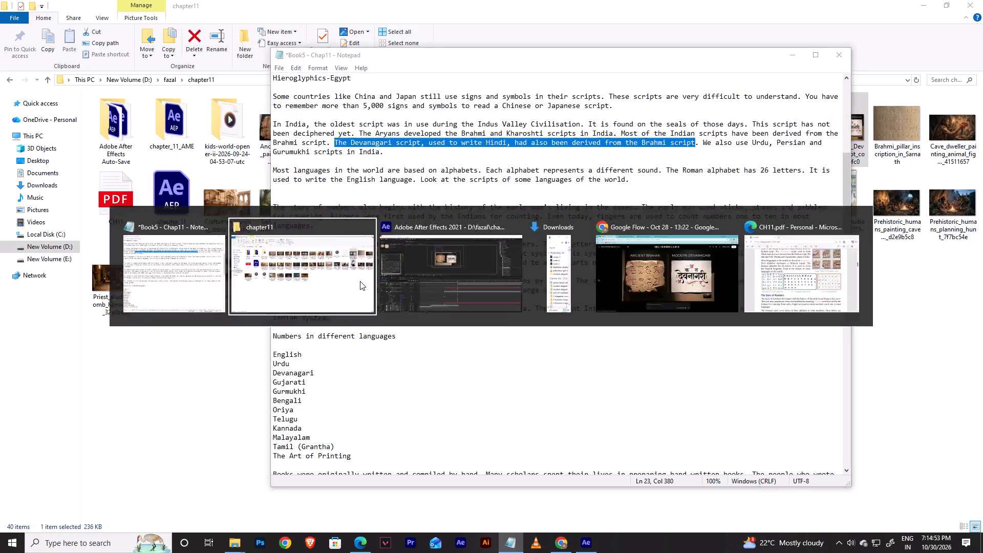
pyautogui.hotkey('alt', 'Tab')
pyautogui.keyDown('alt'); pyautogui.click(434, 285); pyautogui.keyUp('alt')
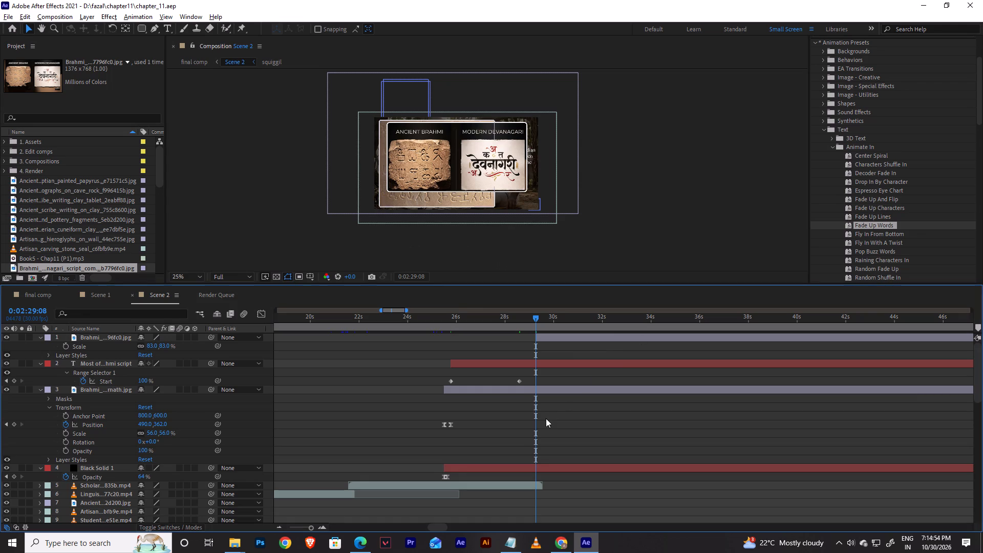
pyautogui.click(546, 418)
pyautogui.hotkey('ctrl', 's')
pyautogui.hotkey('ctrl', 's')
# Collapse the expanded properties of all layers in the Scene 2 timeline.
pyautogui.click(567, 435)
pyautogui.scroll(1, 570, 429)
pyautogui.press('u')
pyautogui.click(595, 406)
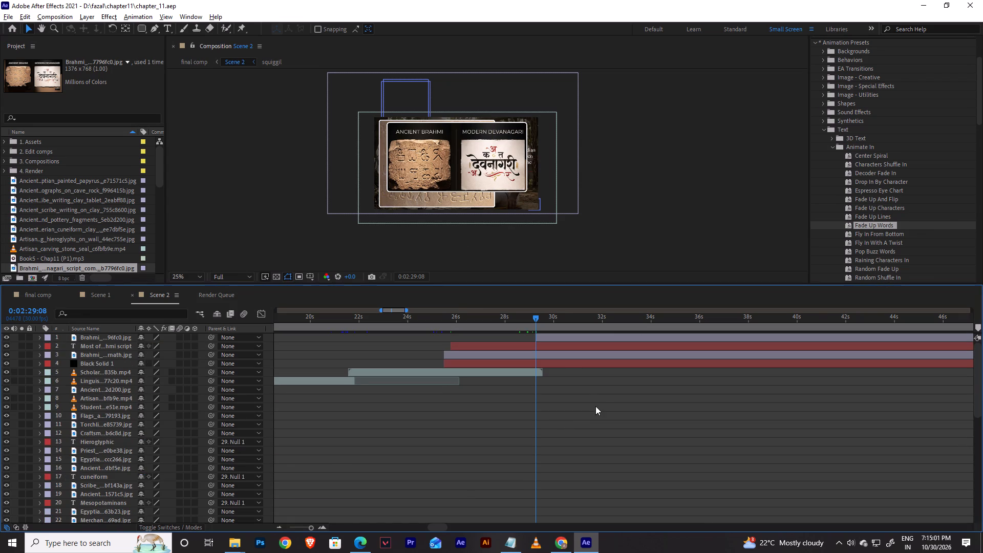
# Copy the Brahmi pillar inscription layer's Position keyframes so it holds at 0:02:29:08 and is off-frame by 0:02:29:16.
pyautogui.click(553, 366)
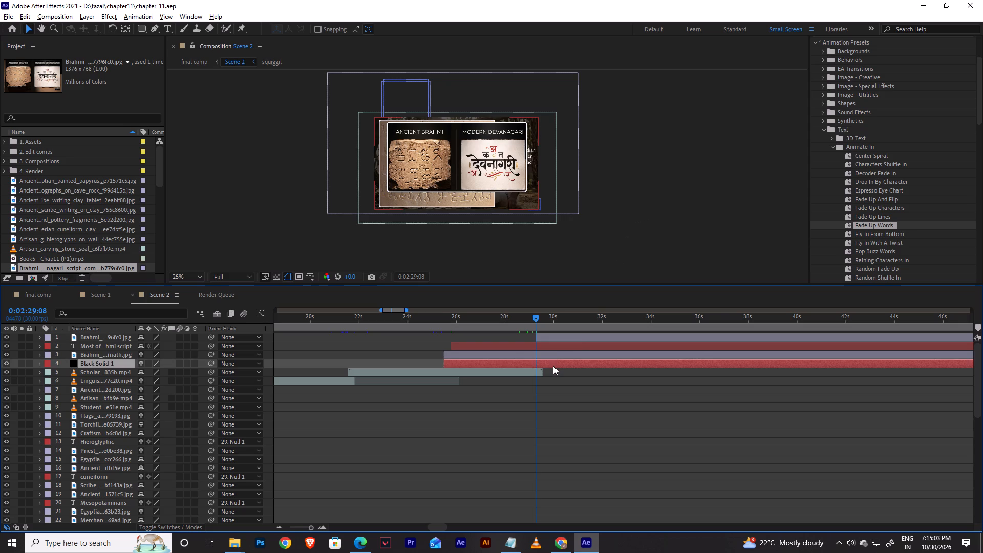
pyautogui.click(543, 350)
pyautogui.click(533, 355)
pyautogui.press('p')
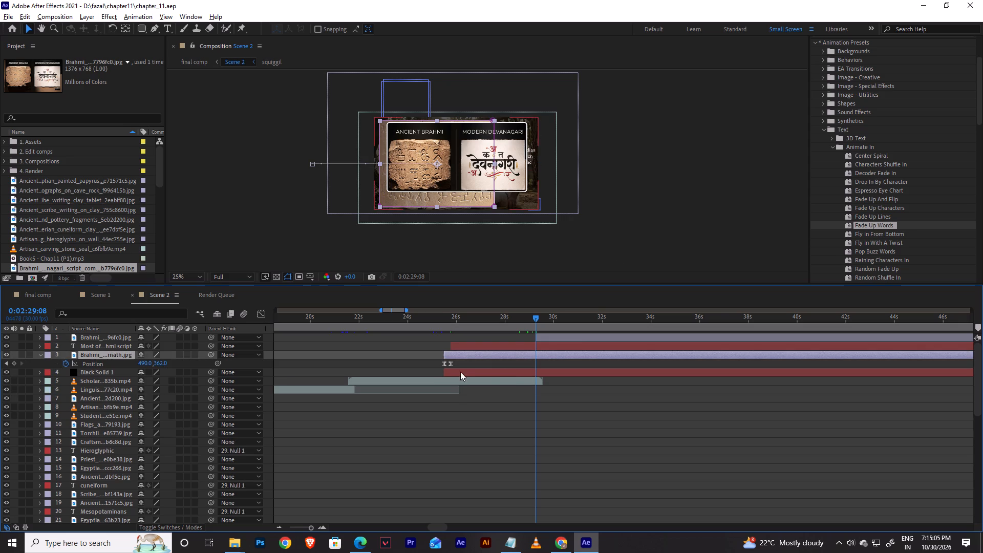
pyautogui.moveTo(463, 363); pyautogui.dragTo(451, 371)
pyautogui.click(450, 364)
pyautogui.hotkey('ctrl', 'c')
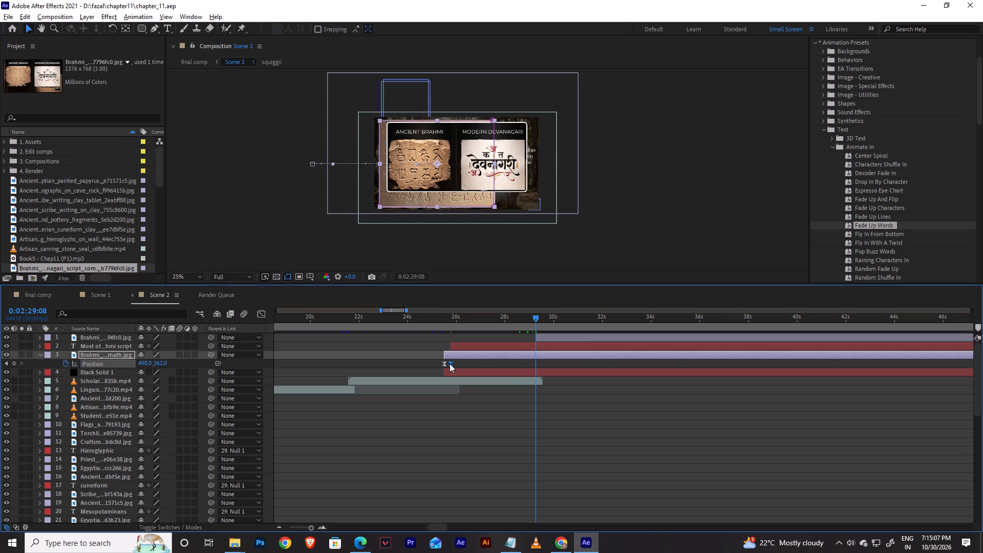
pyautogui.hotkey('ctrl', 'v')
pyautogui.click(443, 365)
pyautogui.hotkey('ctrl', 'c')
pyautogui.keyDown('shift'); pyautogui.click(545, 318); pyautogui.keyUp('shift')
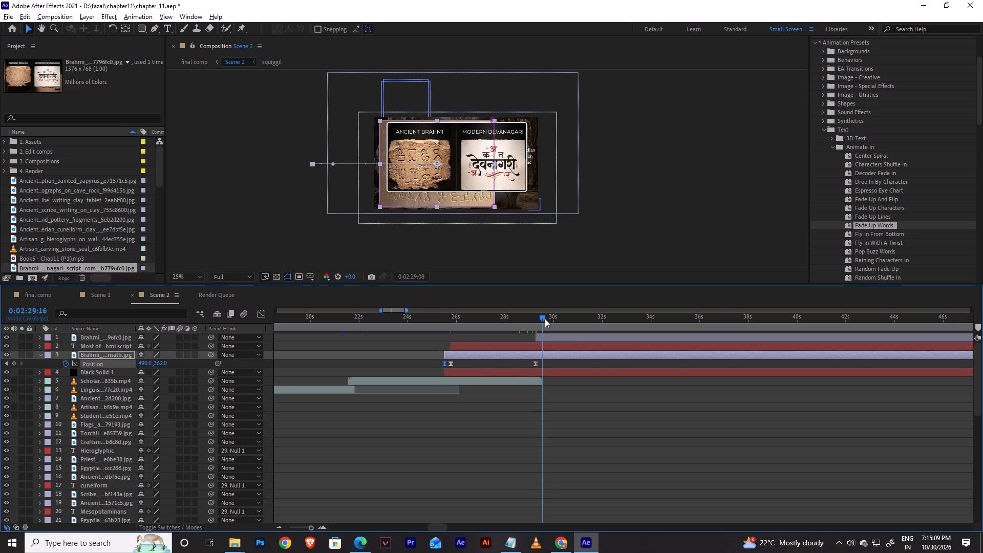
pyautogui.hotkey('ctrl', 'v')
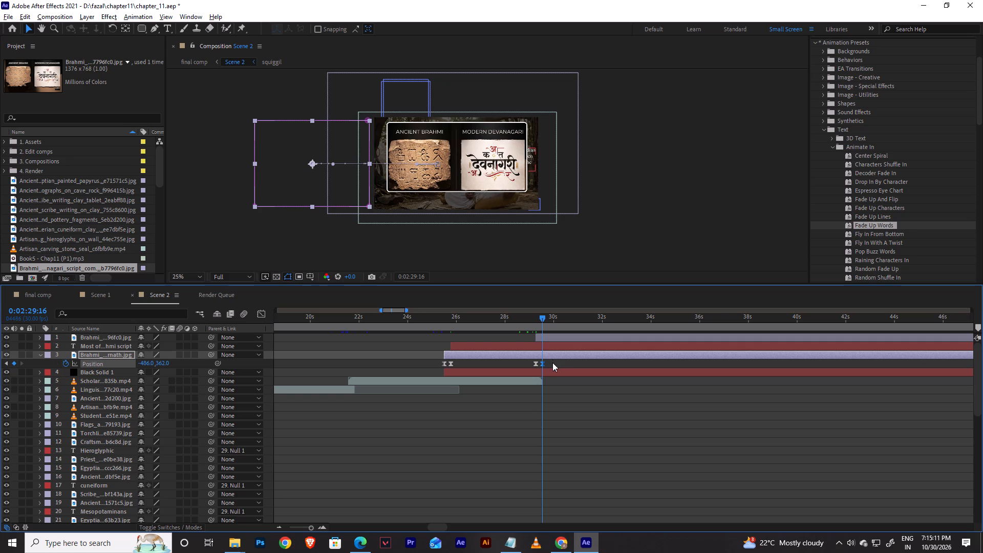
# Duplicate the Scholar video layer and start the duplicate at 0:02:29:16.
pyautogui.click(517, 379)
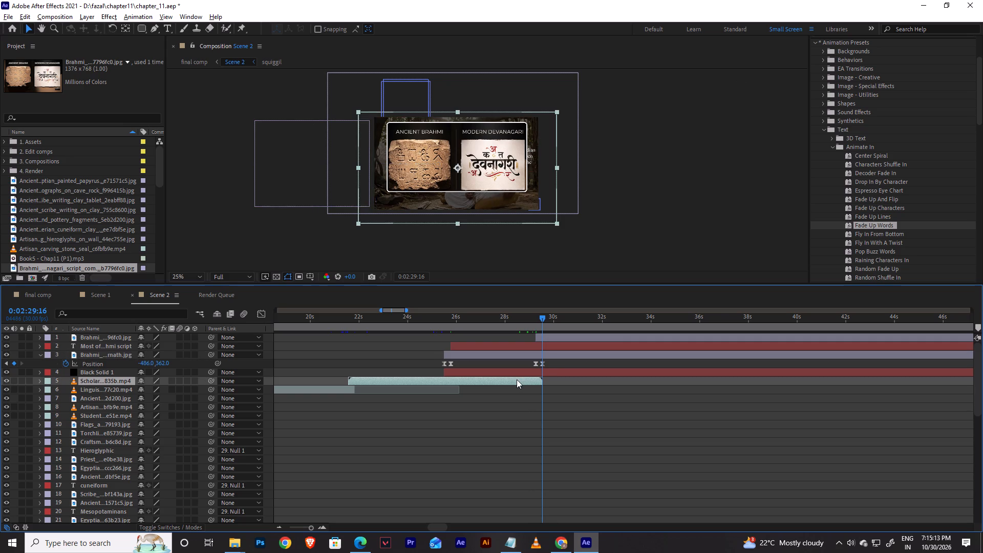
pyautogui.hotkey('ctrl', 'd')
pyautogui.press('[')
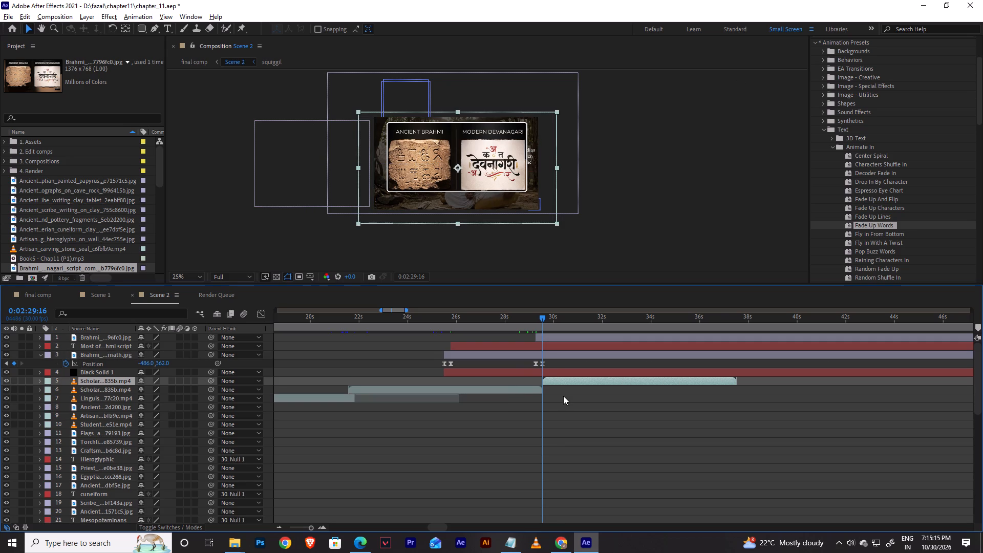
# Delete the opacity keyframes from the duplicated Scholar video layer and preview the transition.
pyautogui.keyDown('shift'); pyautogui.click(535, 322); pyautogui.keyUp('shift')
pyautogui.press('t')
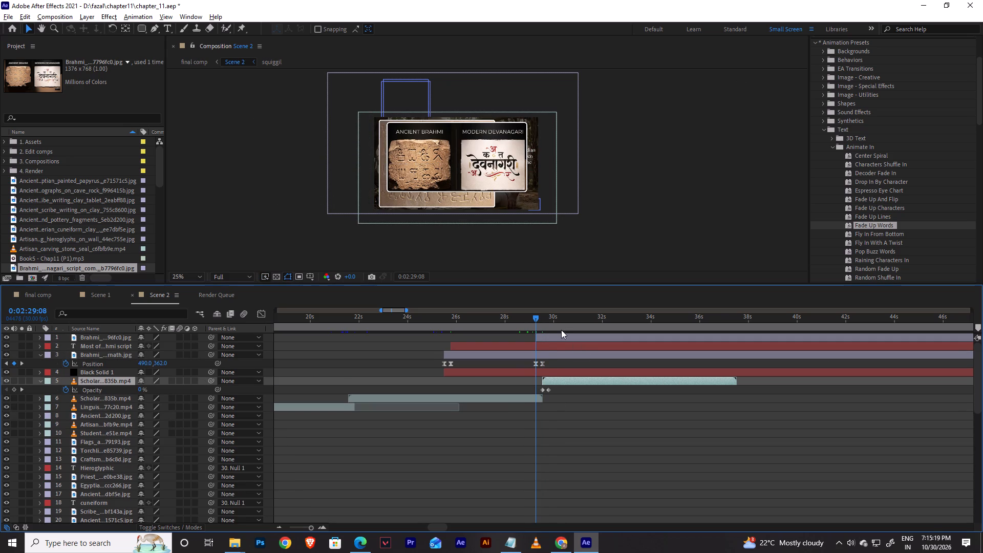
pyautogui.keyDown('shift'); pyautogui.click(554, 326); pyautogui.keyUp('shift')
pyautogui.moveTo(567, 393); pyautogui.dragTo(520, 380)
pyautogui.press('BackSpace')
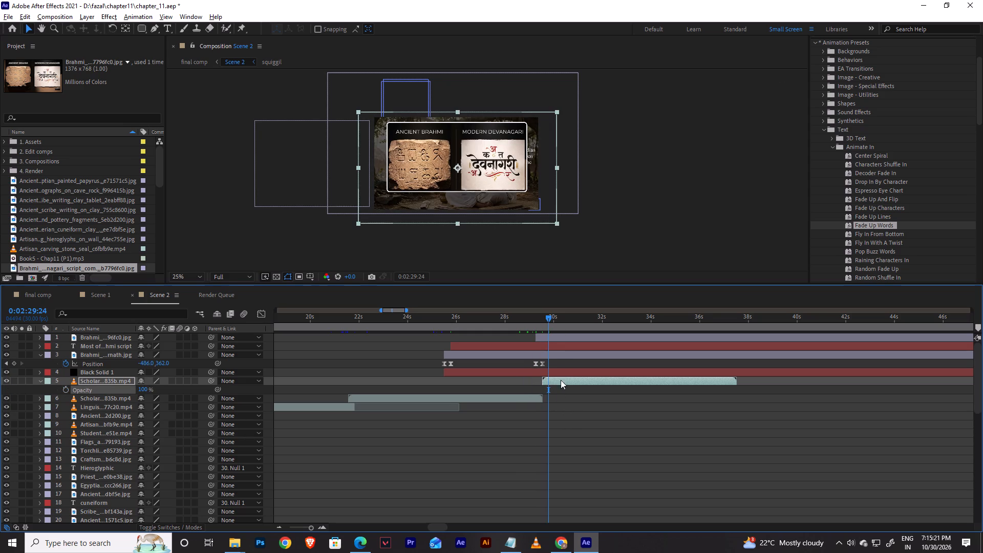
pyautogui.click(570, 409)
pyautogui.moveTo(544, 323); pyautogui.dragTo(535, 326)
pyautogui.press('space')
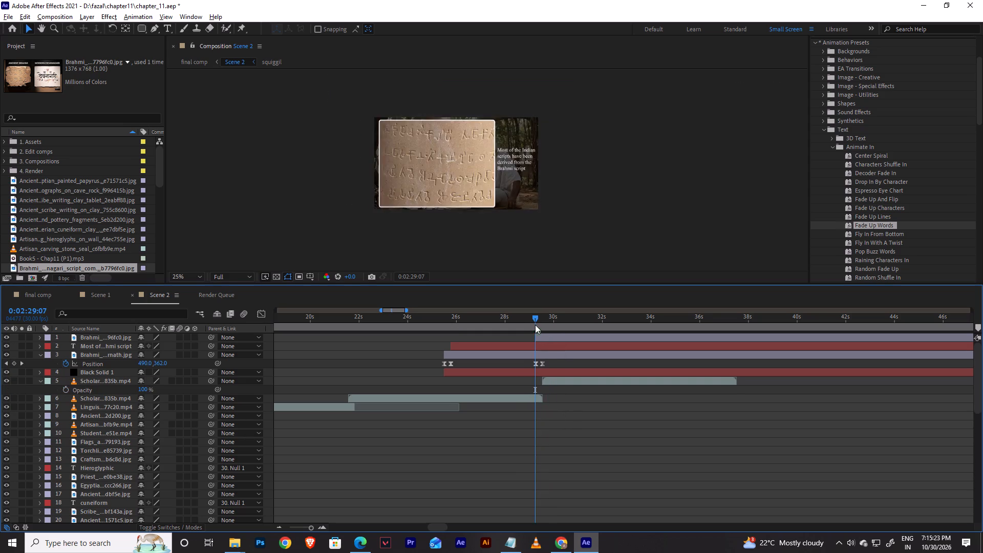
pyautogui.press('space')
# Keyframe the comparison layer's Position from above the frame at 640, -296 at 0:02:29:08 to its current spot at 0:02:29:16.
pyautogui.keyDown('shift'); pyautogui.click(543, 322); pyautogui.keyUp('shift')
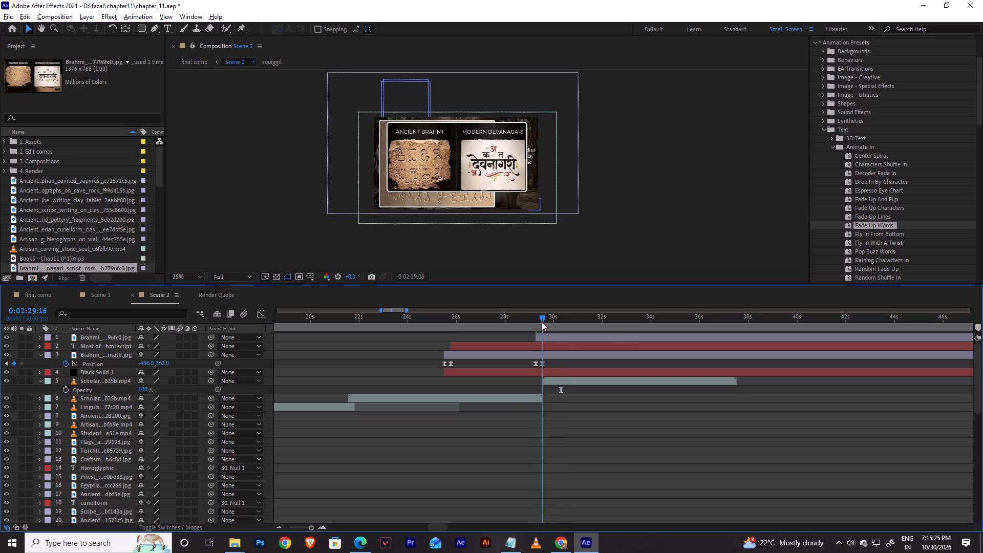
pyautogui.click(547, 339)
pyautogui.press('p')
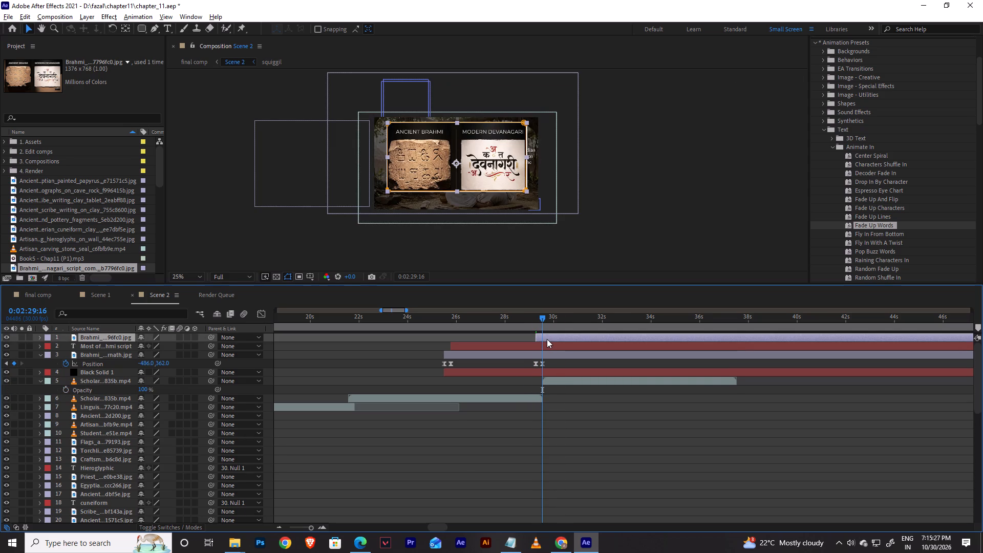
pyautogui.click(63, 346)
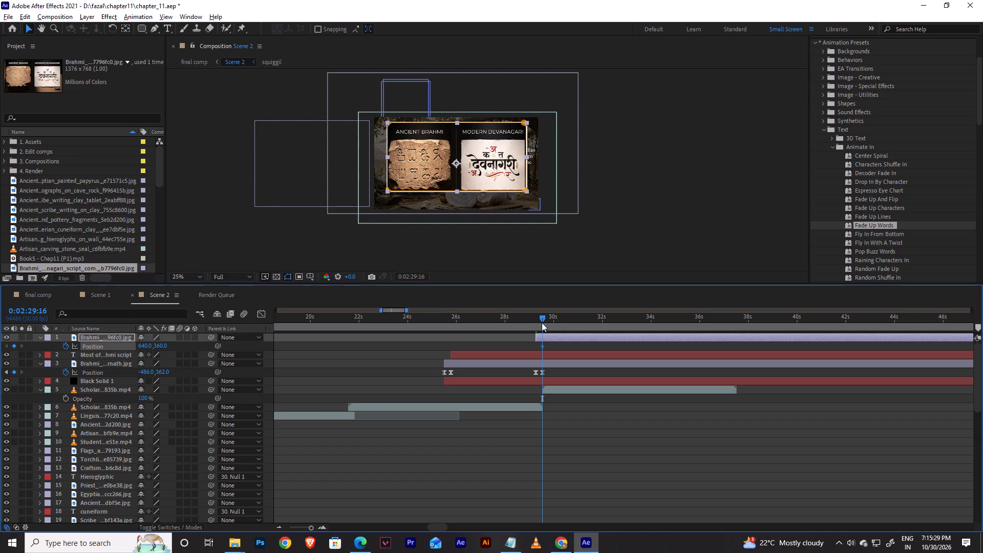
pyautogui.keyDown('shift'); pyautogui.click(538, 323); pyautogui.keyUp('shift')
pyautogui.moveTo(482, 169); pyautogui.dragTo(487, 111)
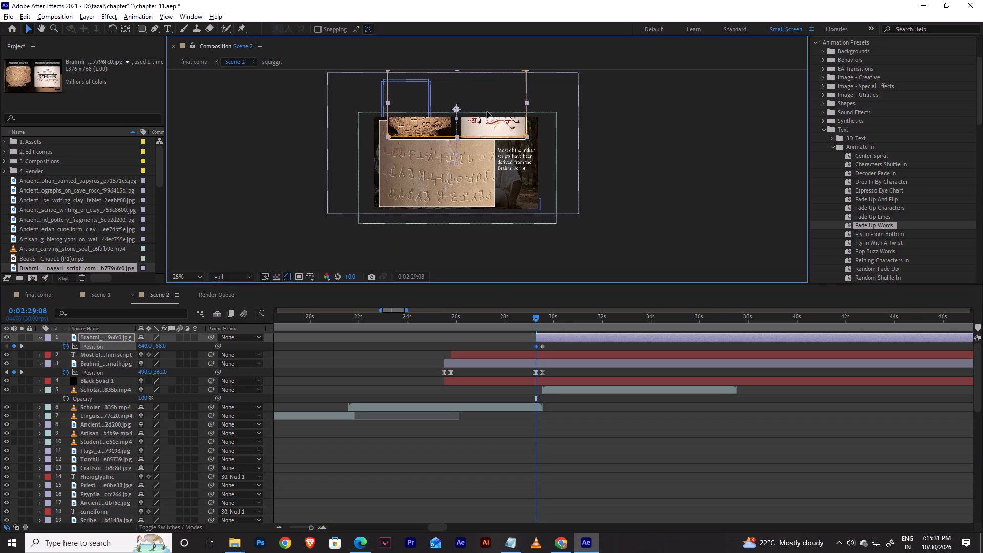
pyautogui.moveTo(487, 111); pyautogui.dragTo(483, 85)
# Apply Easy Ease to the comparison layer's Position keyframes and reshape the speed graph into an early peak with a long slowdown.
pyautogui.moveTo(525, 345); pyautogui.dragTo(563, 357)
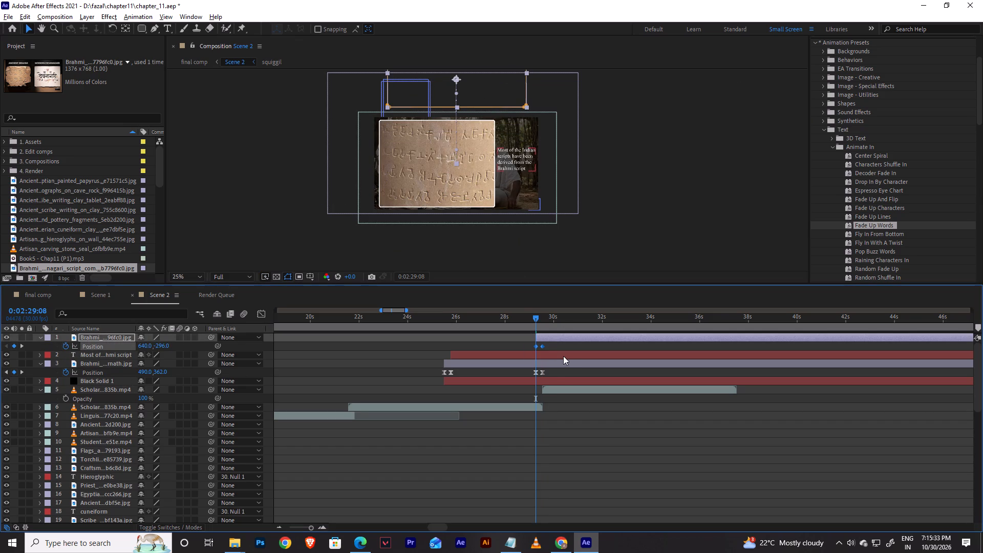
pyautogui.press('F9')
pyautogui.click(258, 313)
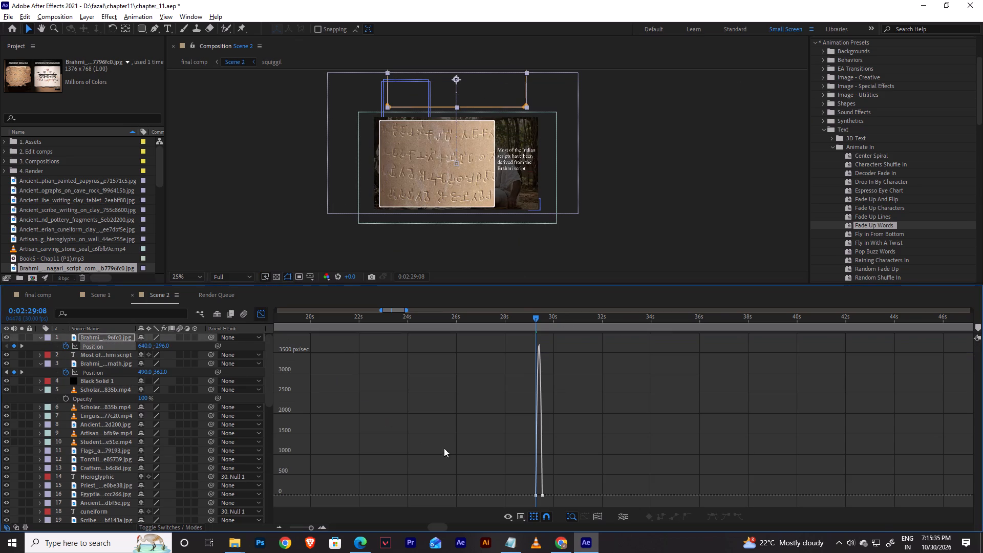
pyautogui.click(538, 493)
pyautogui.click(542, 493)
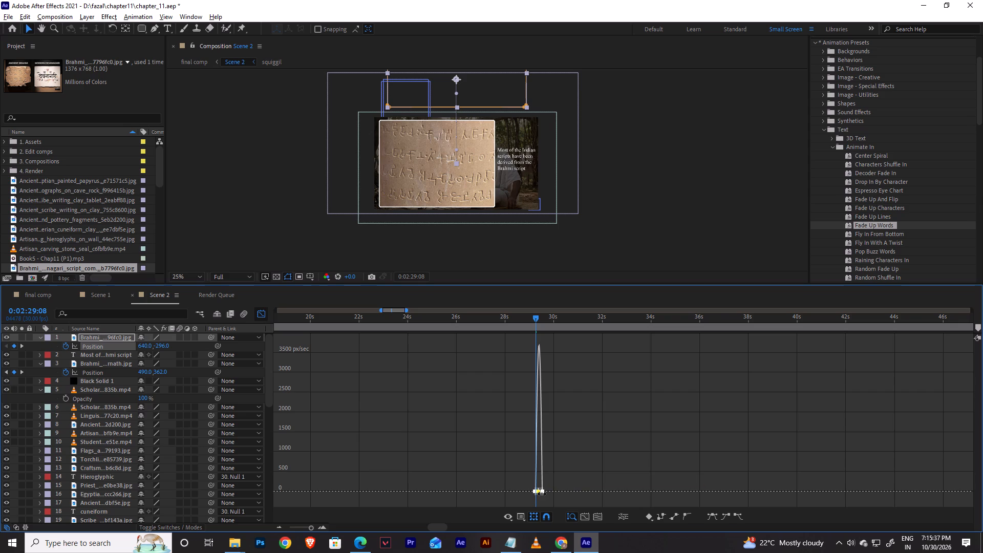
pyautogui.moveTo(539, 493); pyautogui.dragTo(529, 494)
pyautogui.scroll(5, 540, 477)
pyautogui.press('=')
pyautogui.write('==')
pyautogui.press('=')
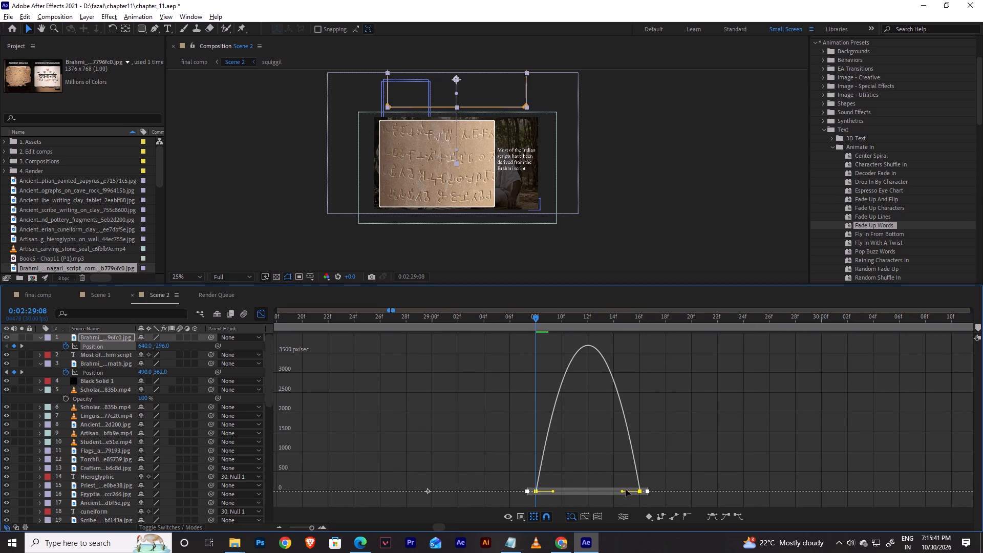
pyautogui.moveTo(623, 491); pyautogui.dragTo(605, 495)
pyautogui.press('space')
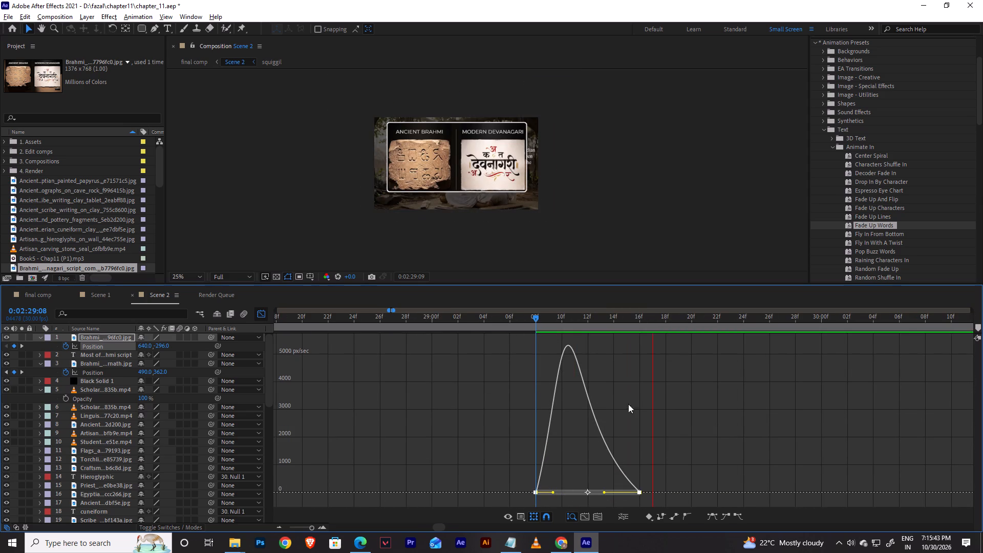
pyautogui.press('space')
pyautogui.moveTo(572, 328); pyautogui.dragTo(544, 337)
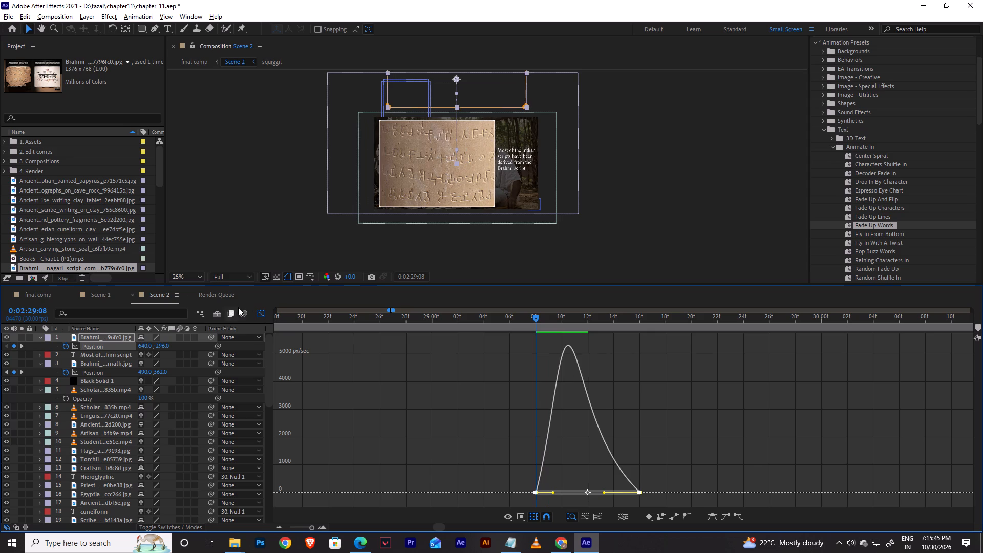
pyautogui.click(255, 311)
pyautogui.press('-')
pyautogui.press('-')
pyautogui.press('-')
pyautogui.press('-')
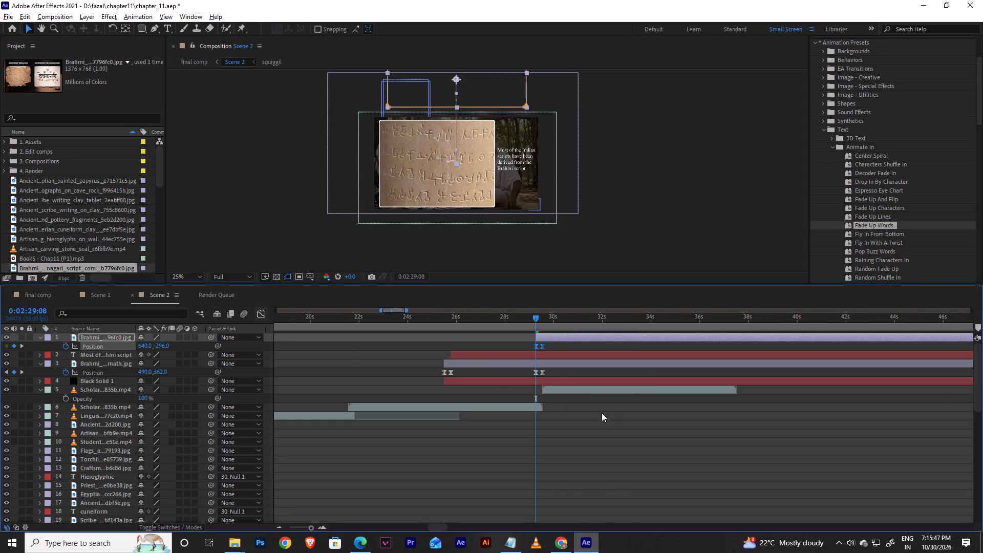
# Enable motion blur on the comparison and Brahmi pillar inscription layers and preview the movement.
pyautogui.keyDown('ctrl'); pyautogui.click(482, 363); pyautogui.keyUp('ctrl')
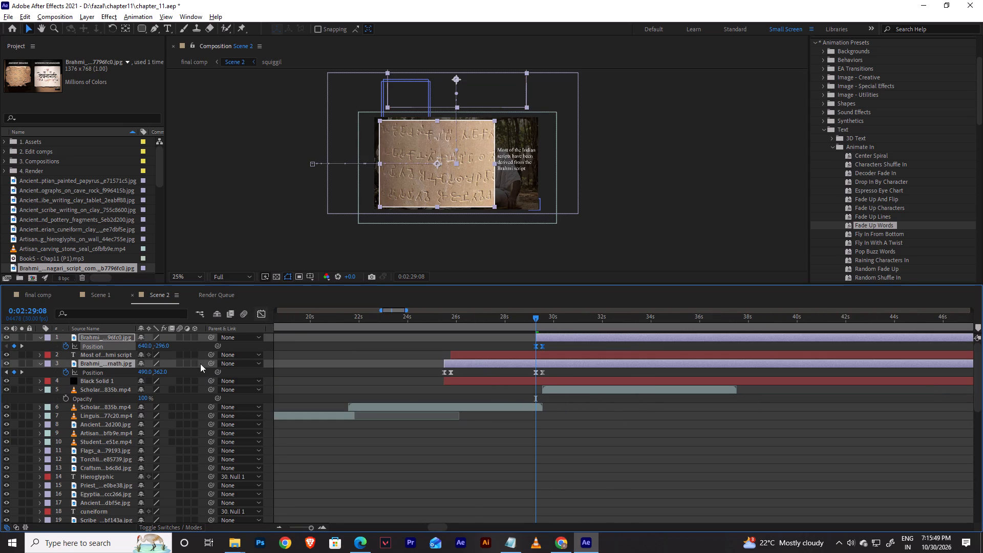
pyautogui.click(178, 363)
pyautogui.press('space')
pyautogui.press('space')
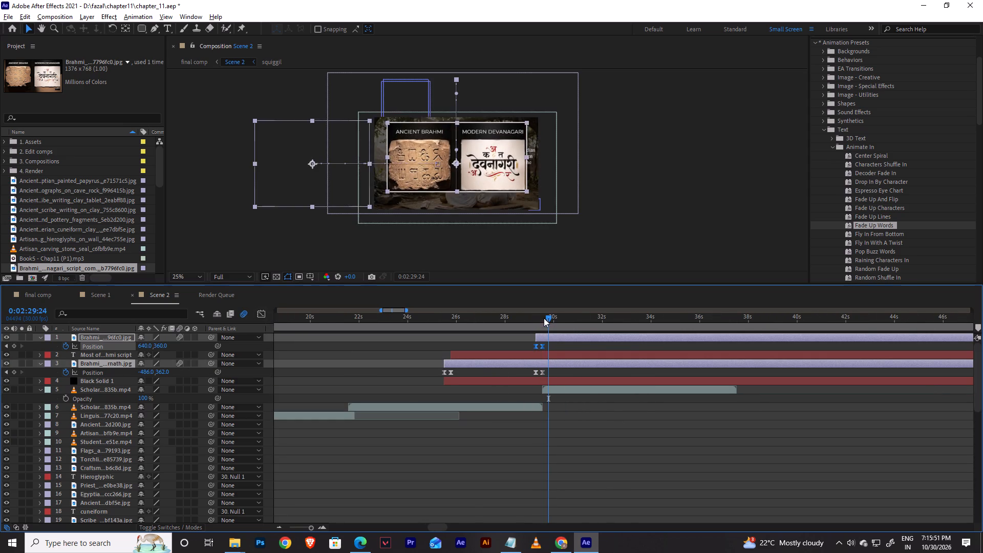
# Shift only the comparison layer, with its Position keyframes, to start at 0:02:29:16 and preview it.
pyautogui.keyDown('shift'); pyautogui.click(543, 318); pyautogui.keyUp('shift')
pyautogui.press('[')
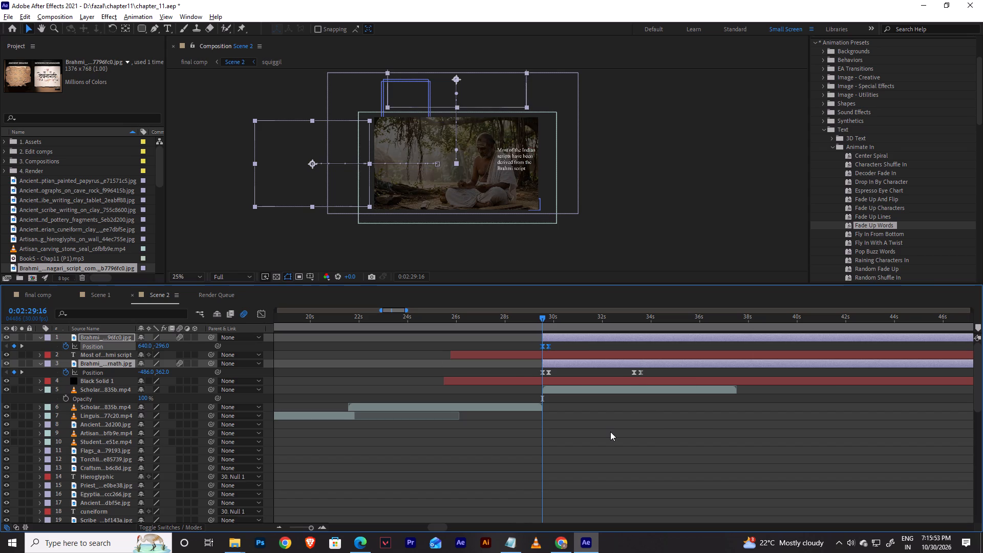
pyautogui.hotkey('ctrl', 'z')
pyautogui.click(601, 428)
pyautogui.click(538, 338)
pyautogui.press('[')
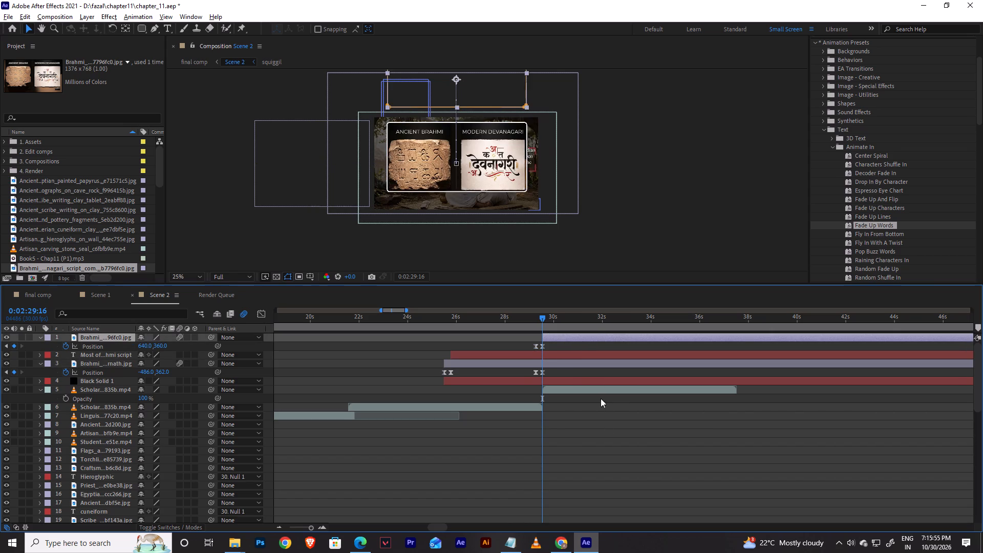
pyautogui.press('space')
pyautogui.press('space')
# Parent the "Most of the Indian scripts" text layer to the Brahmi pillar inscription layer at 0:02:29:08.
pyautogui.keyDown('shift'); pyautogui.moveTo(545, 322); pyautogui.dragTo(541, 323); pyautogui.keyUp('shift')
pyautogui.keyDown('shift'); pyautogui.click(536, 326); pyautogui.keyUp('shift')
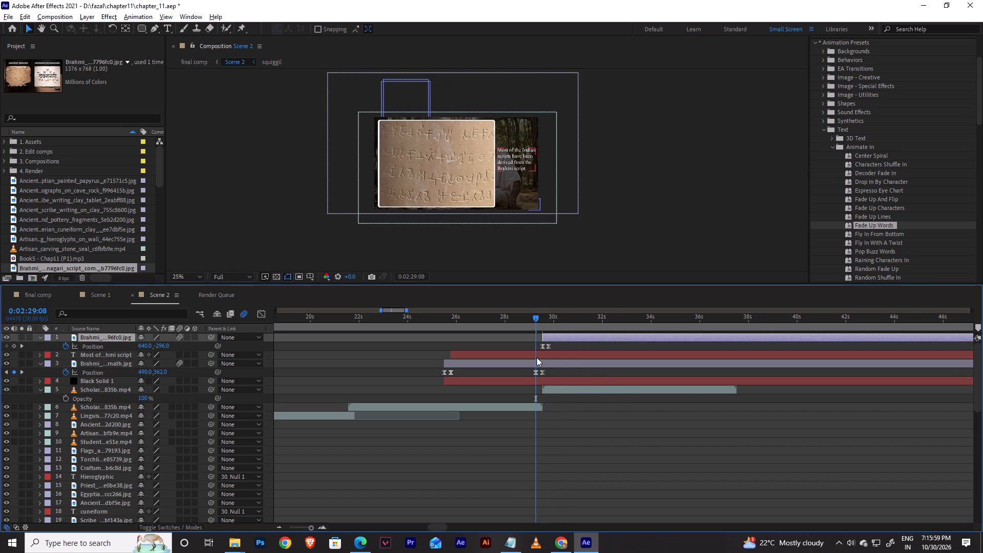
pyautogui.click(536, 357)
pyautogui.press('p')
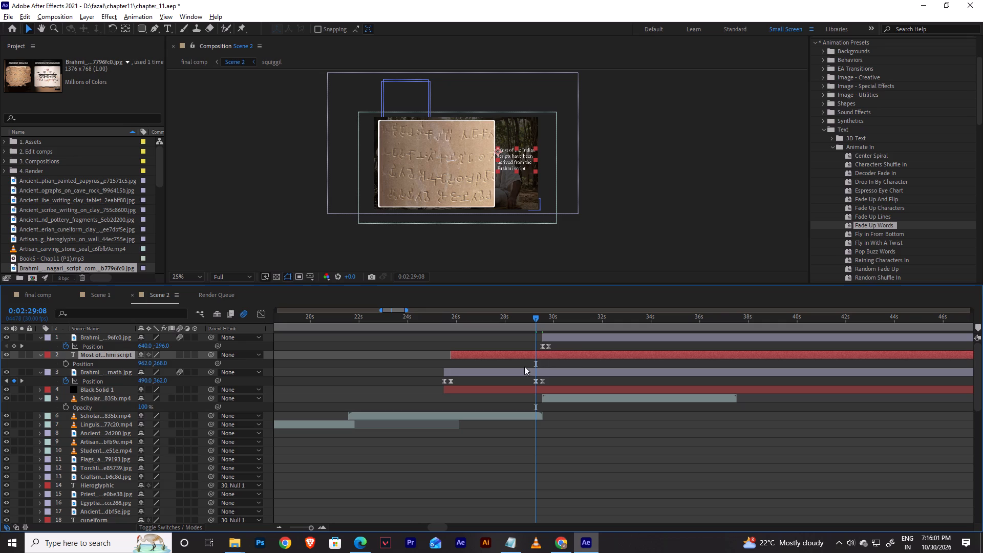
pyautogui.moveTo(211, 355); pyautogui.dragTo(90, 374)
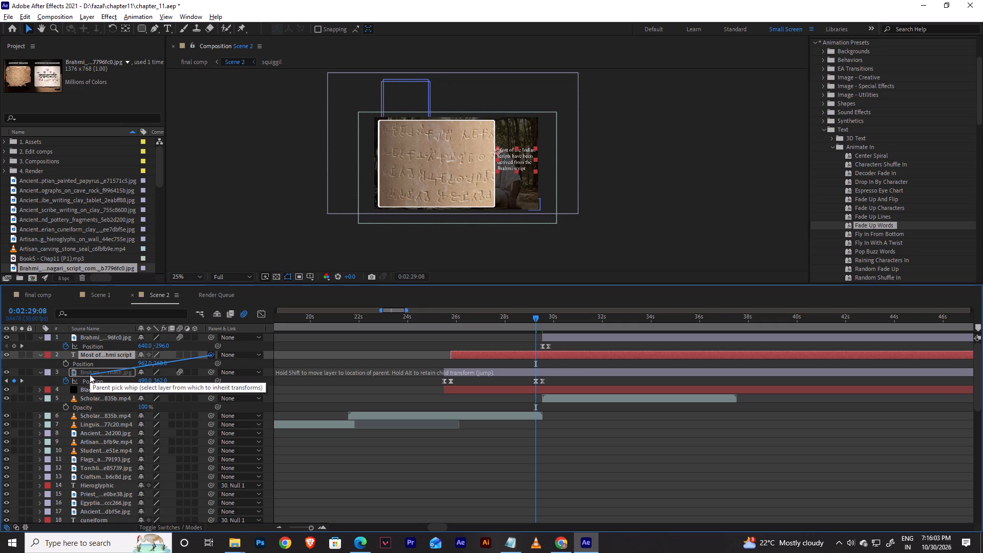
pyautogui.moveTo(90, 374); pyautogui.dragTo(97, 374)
# Enable motion blur on the "Most of the Indian scripts" text layer and preview its exit.
pyautogui.click(180, 353)
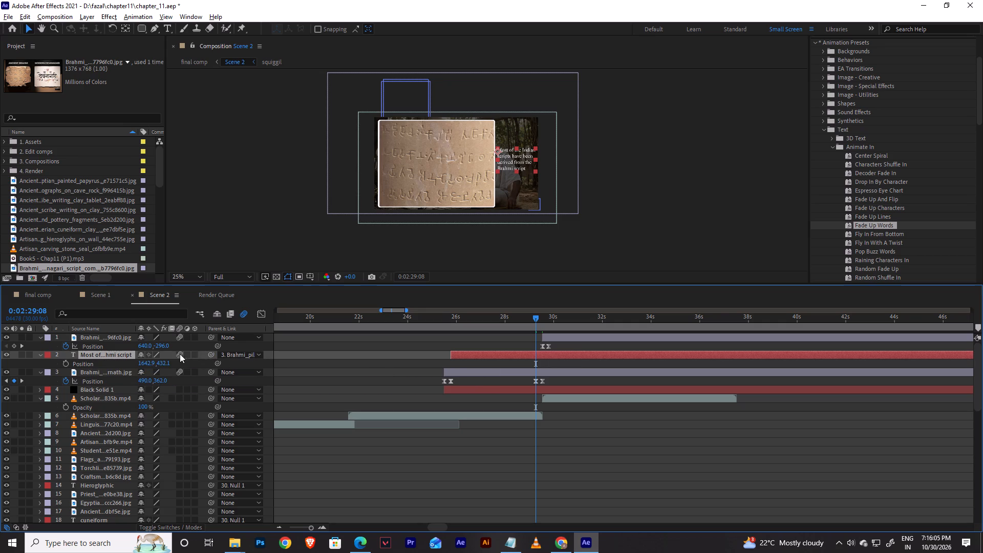
pyautogui.press('space')
pyautogui.press('space')
pyautogui.keyDown('shift'); pyautogui.moveTo(541, 319); pyautogui.dragTo(536, 320); pyautogui.keyUp('shift')
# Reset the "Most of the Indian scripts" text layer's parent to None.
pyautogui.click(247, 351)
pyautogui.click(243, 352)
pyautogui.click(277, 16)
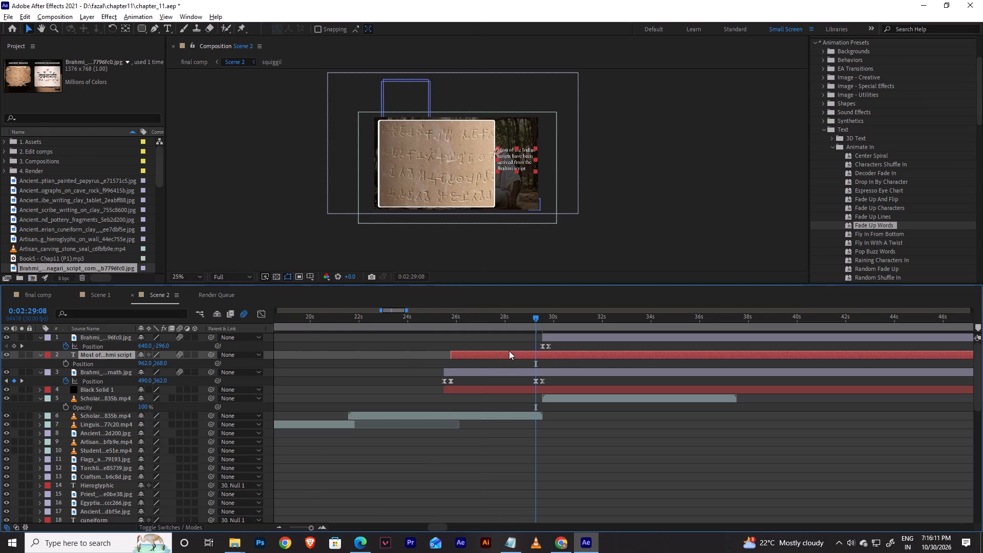
# Duplicate the "Most of the Indian scripts" text layer.
pyautogui.hotkey('ctrl', 'd')
# Animate the original text layer's Position from 0:02:29:08 to off-frame at 1314, 268 at 0:02:29:16, with Easy Ease on both keyframes.
pyautogui.click(541, 366)
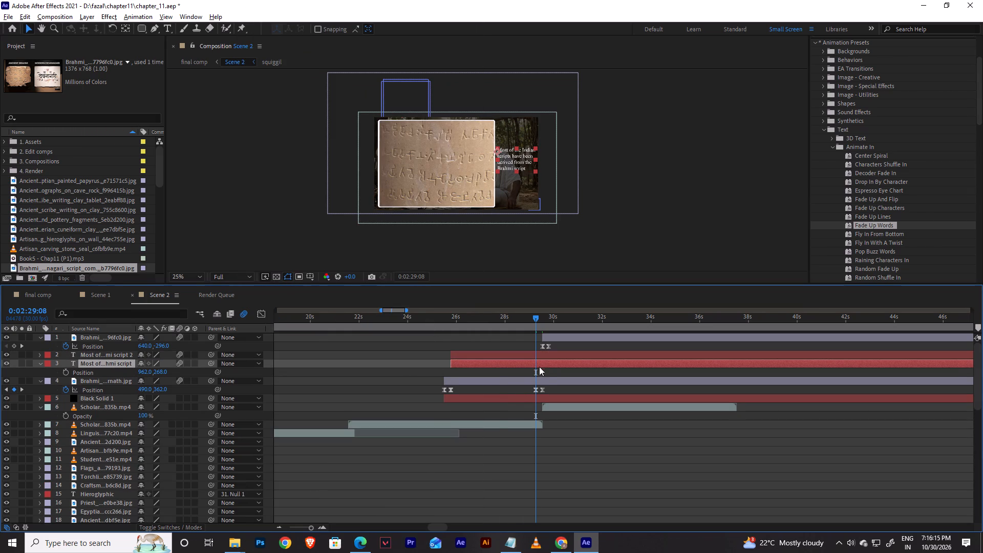
pyautogui.press('p')
pyautogui.press('p')
pyautogui.click(65, 372)
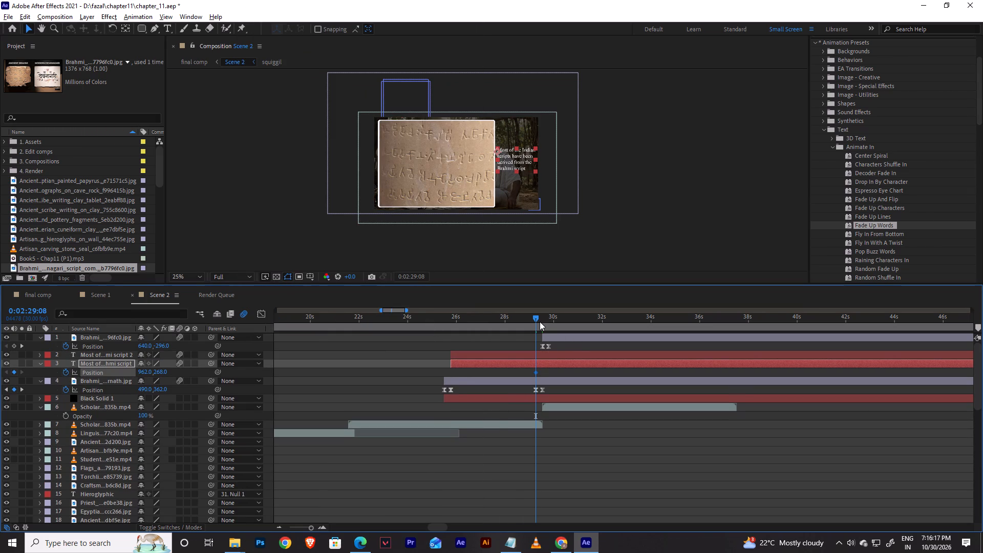
pyautogui.keyDown('shift'); pyautogui.click(540, 321); pyautogui.keyUp('shift')
pyautogui.moveTo(510, 162); pyautogui.dragTo(557, 163)
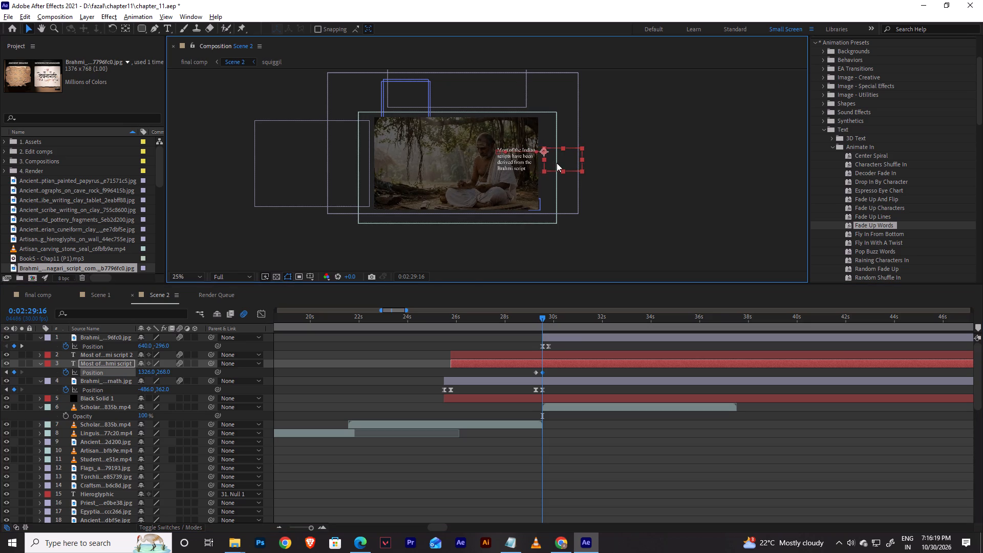
pyautogui.moveTo(557, 163); pyautogui.dragTo(555, 163)
pyautogui.moveTo(554, 376); pyautogui.dragTo(524, 371)
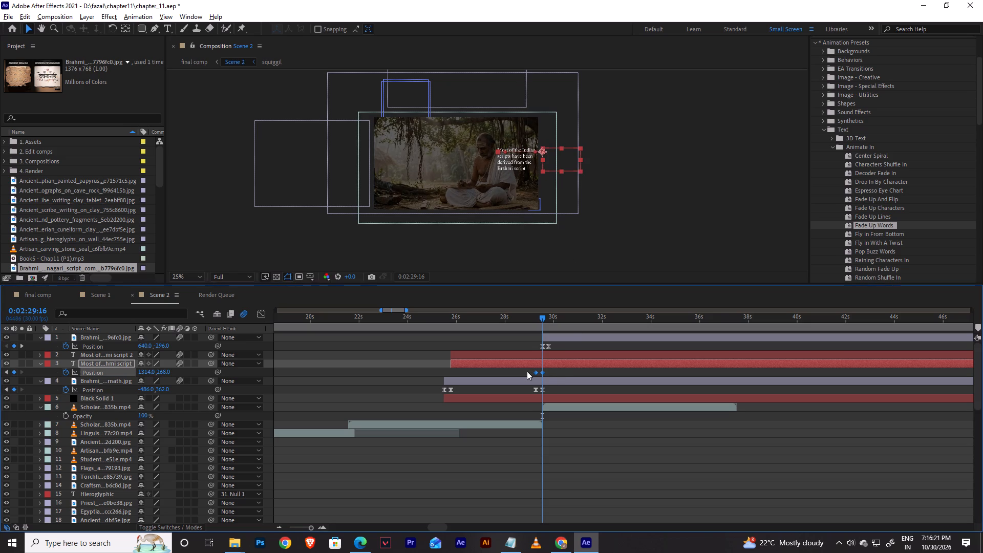
pyautogui.press('F9')
# Split the original text layer and the Brahmi pillar inscription layer at 0:02:29:16 and delete the portions after that time.
pyautogui.hotkey('ctrl', 'shift', 'd')
pyautogui.press('BackSpace')
pyautogui.click(550, 387)
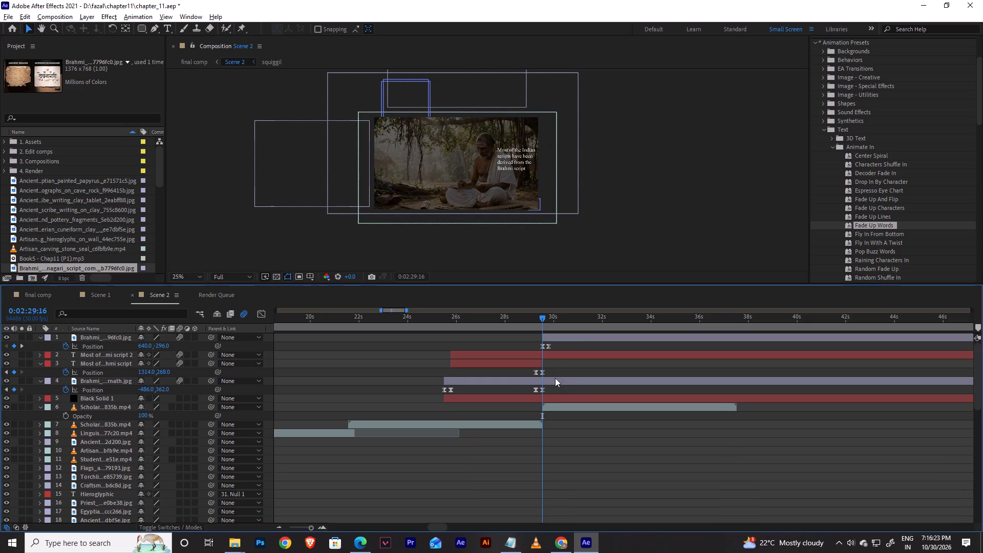
pyautogui.click(555, 378)
pyautogui.hotkey('ctrl', 'shift', 'd')
pyautogui.press('BackSpace')
# Bring the duplicate text layer above the comparison image layer and shift it to start at 0:02:29:24.
pyautogui.click(558, 364)
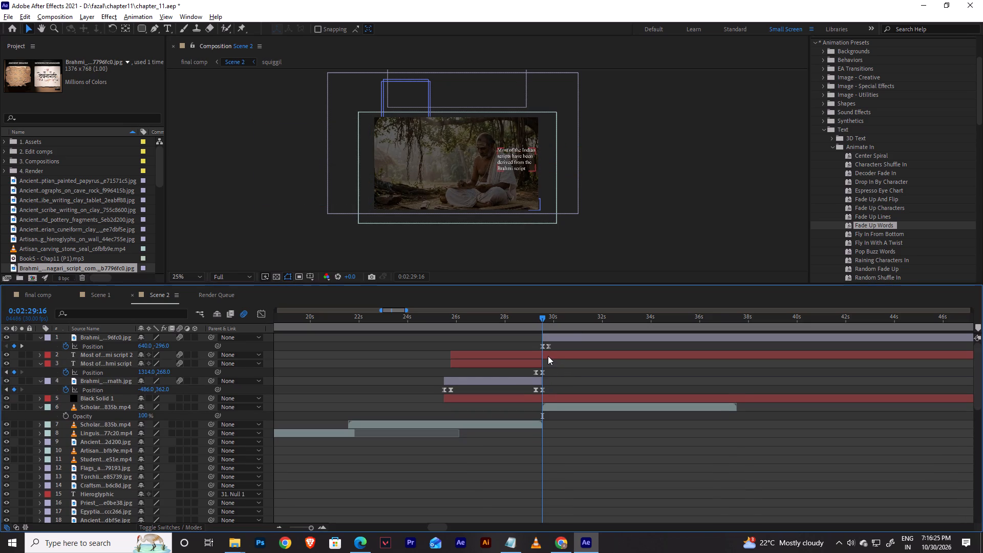
pyautogui.click(548, 356)
pyautogui.press('[')
pyautogui.hotkey('ctrl', ']')
pyautogui.keyDown('shift'); pyautogui.click(549, 323); pyautogui.keyUp('shift')
pyautogui.press('space')
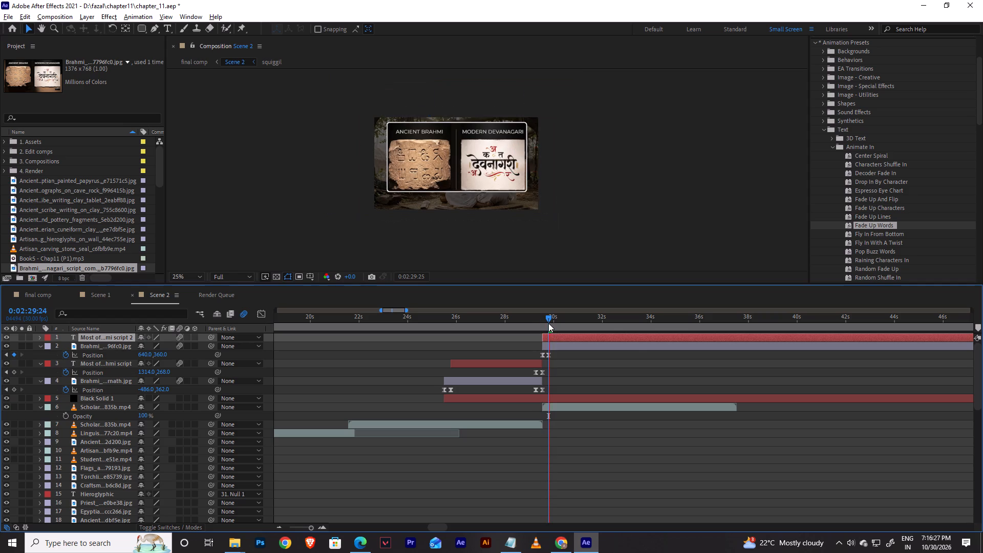
pyautogui.press('[')
pyautogui.press('space')
# Copy the sentence "The Devanagari script, used to write Hindi, had also been derived from the Brahmi script" from the Notepad script and return to After Effects.
pyautogui.keyDown('shift'); pyautogui.click(560, 326); pyautogui.keyUp('shift')
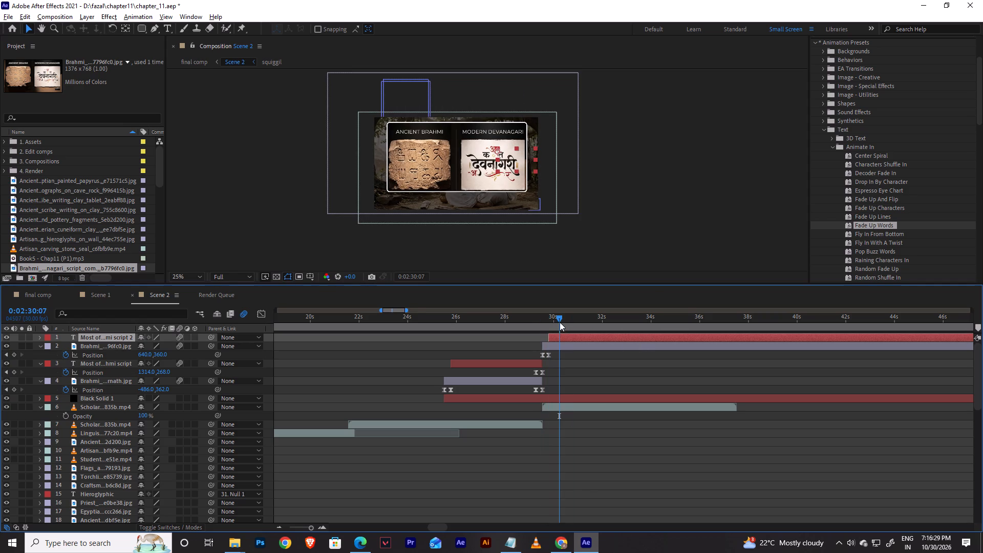
pyautogui.hotkey('alt', 'Tab')
pyautogui.keyDown('alt'); pyautogui.click(466, 258); pyautogui.keyUp('alt')
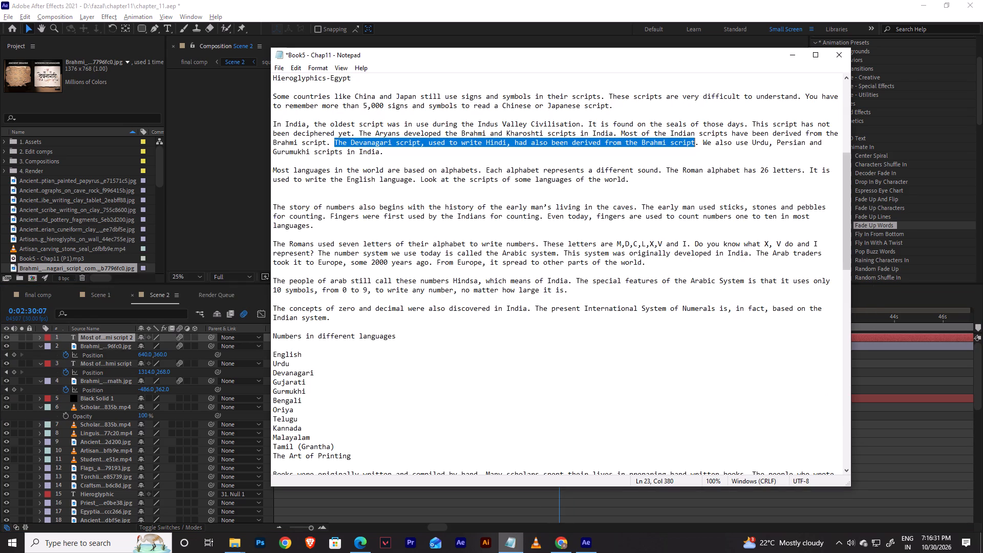
pyautogui.click(365, 151)
pyautogui.moveTo(334, 142); pyautogui.dragTo(649, 125)
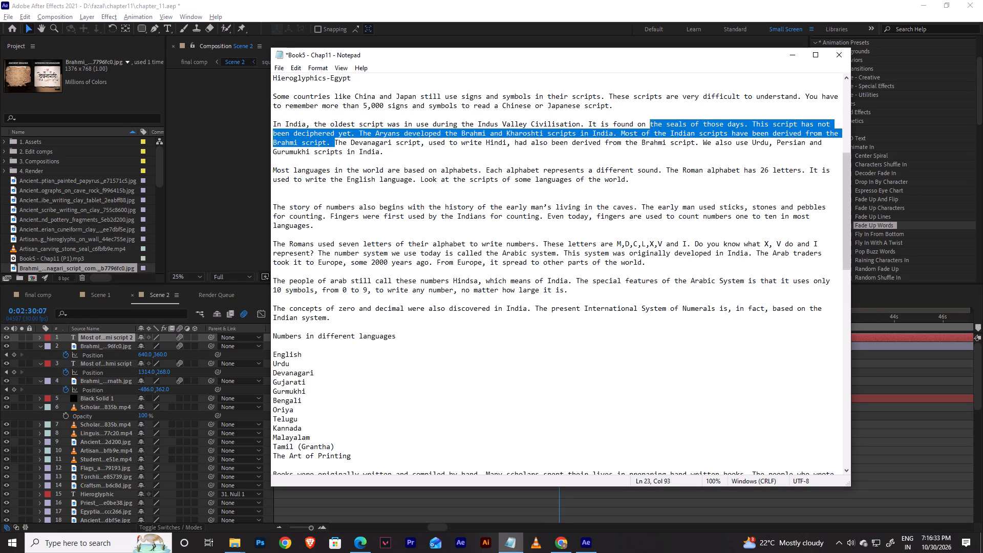
pyautogui.moveTo(649, 125); pyautogui.dragTo(696, 142)
pyautogui.hotkey('ctrl', 'c')
pyautogui.hotkey('ctrl', 'c')
pyautogui.hotkey('alt', 'Tab')
pyautogui.click(599, 375)
# Raise the comparison image's end Position keyframe at 0:02:29:24 to 640, 348.
pyautogui.scroll(1, 543, 195)
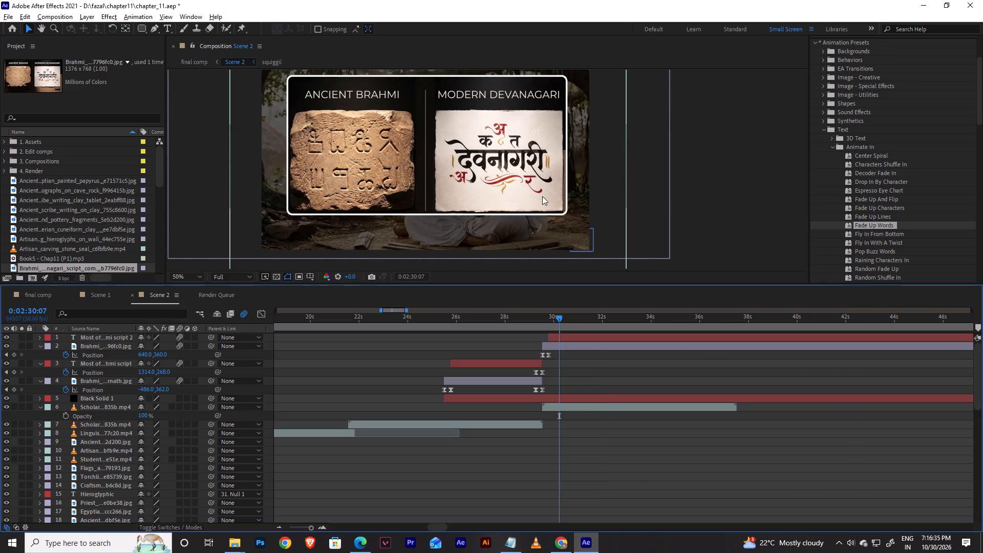
pyautogui.scroll(-1, 508, 180)
pyautogui.click(479, 169)
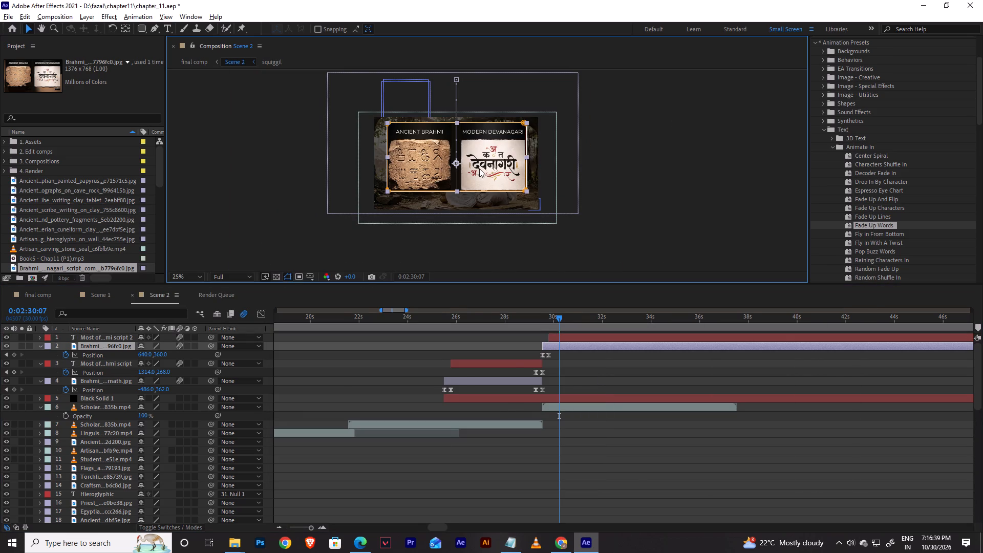
pyautogui.press('=')
pyautogui.press('=')
pyautogui.click(519, 321)
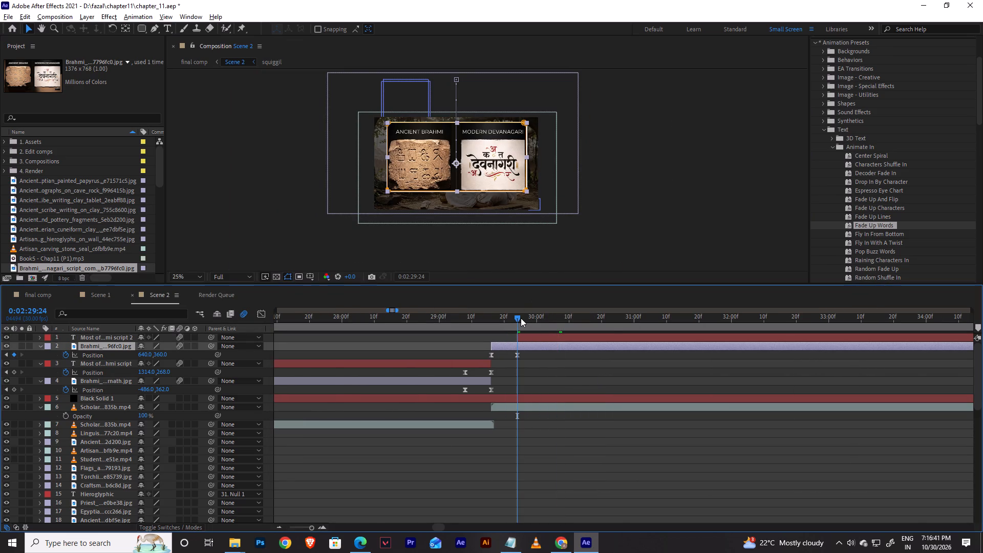
pyautogui.press('Up')
pyautogui.press('Up')
pyautogui.press('Up')
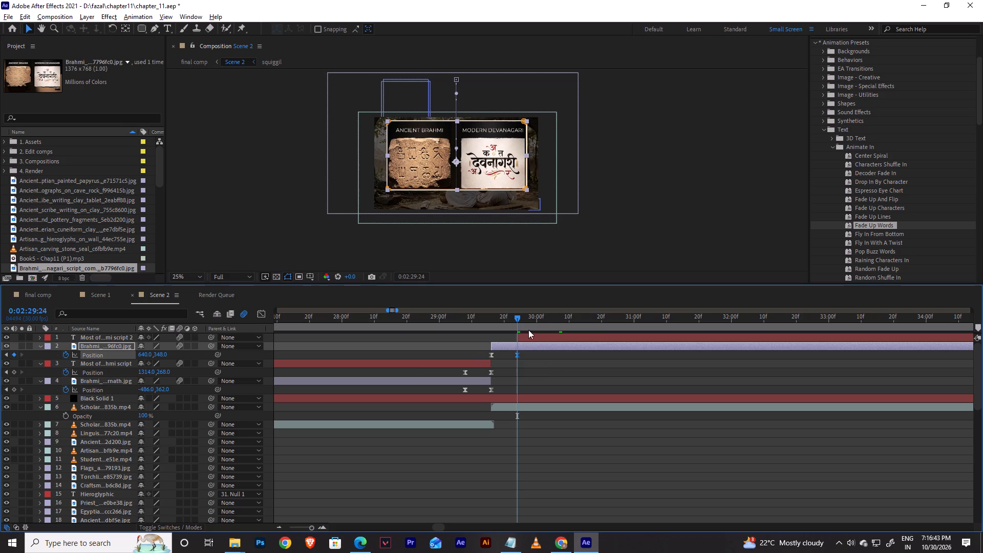
# Preview the narration and move the duplicate text's 100% Range Selector Start keyframe to 0:02:35:02.
pyautogui.moveTo(538, 326); pyautogui.dragTo(662, 323)
pyautogui.press('space')
pyautogui.press('-')
pyautogui.press('-')
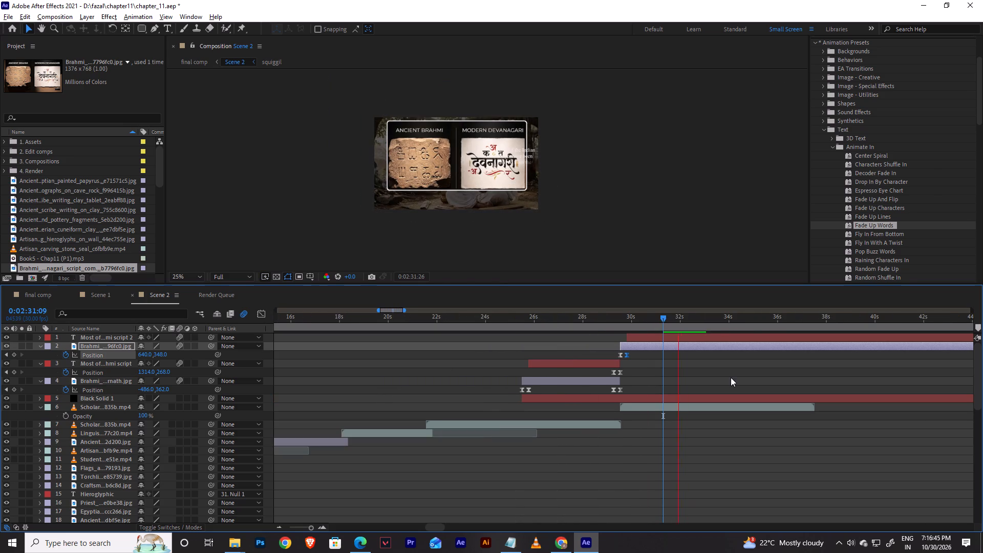
pyautogui.press('space')
pyautogui.press('space')
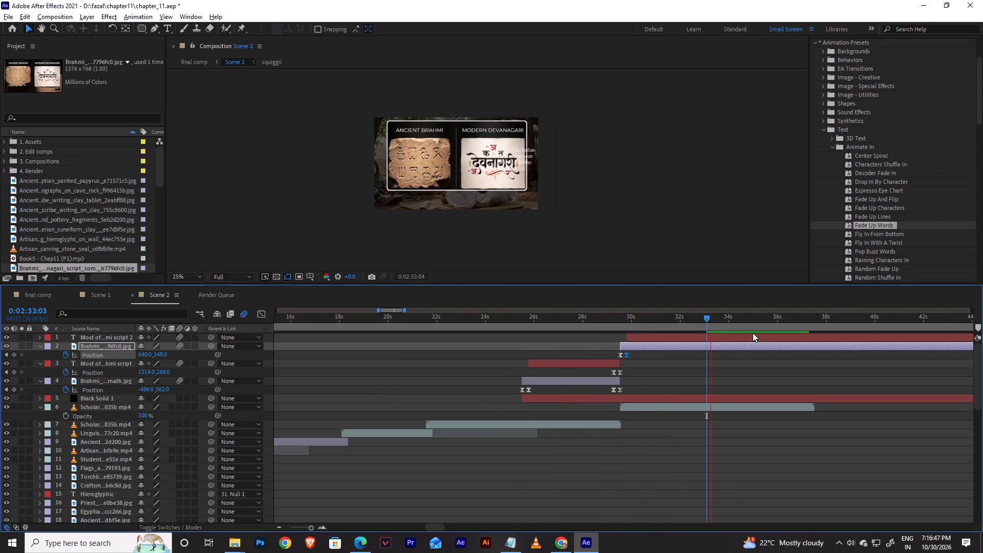
pyautogui.press('space')
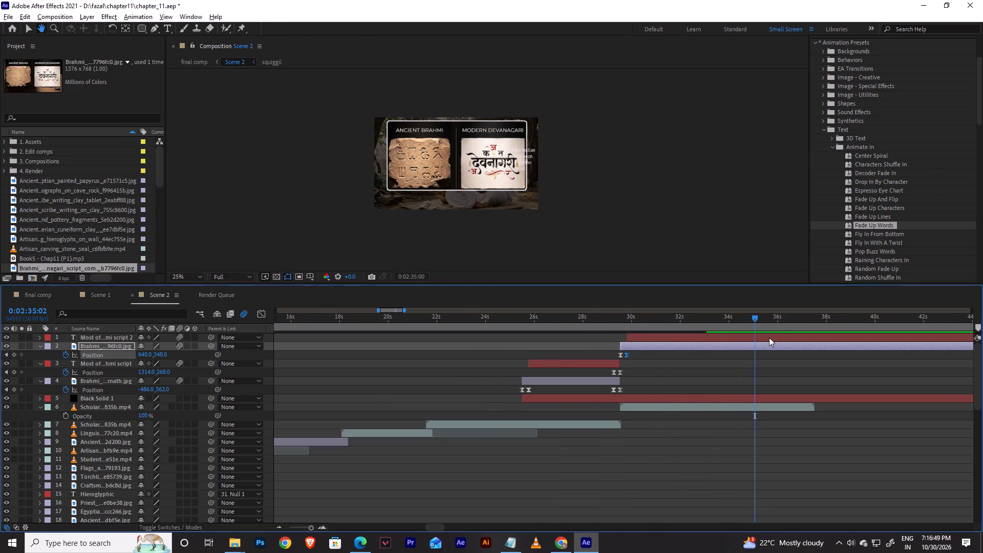
pyautogui.click(769, 337)
pyautogui.press('u')
pyautogui.moveTo(695, 355); pyautogui.dragTo(754, 363)
# Replace the duplicate layer's text with the copied Devanagari script sentence.
pyautogui.doubleClick(742, 337)
pyautogui.hotkey('ctrl', 'v')
pyautogui.click(718, 418)
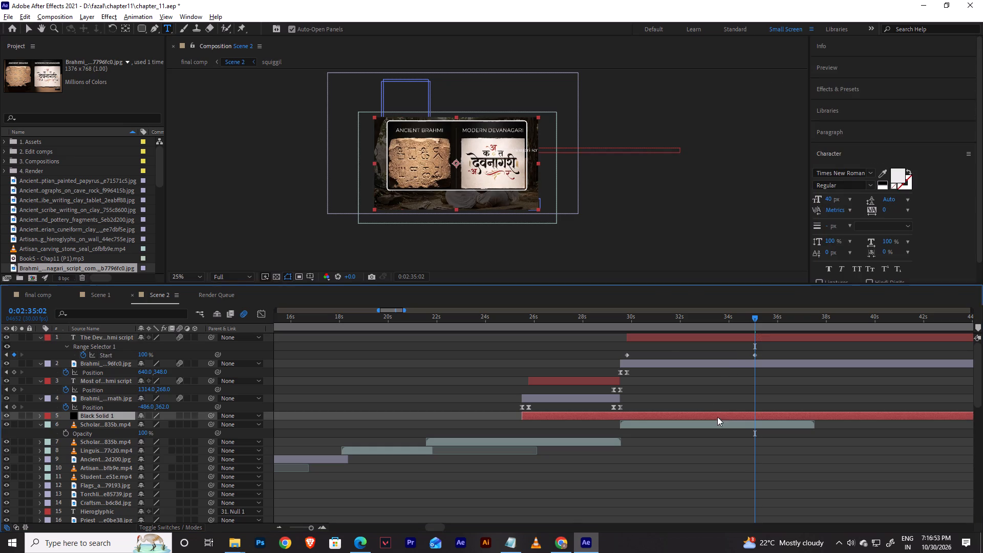
# Move the Devanagari sentence below the comparison image.
pyautogui.press('v')
pyautogui.moveTo(596, 150); pyautogui.dragTo(481, 198)
pyautogui.scroll(1, 540, 201)
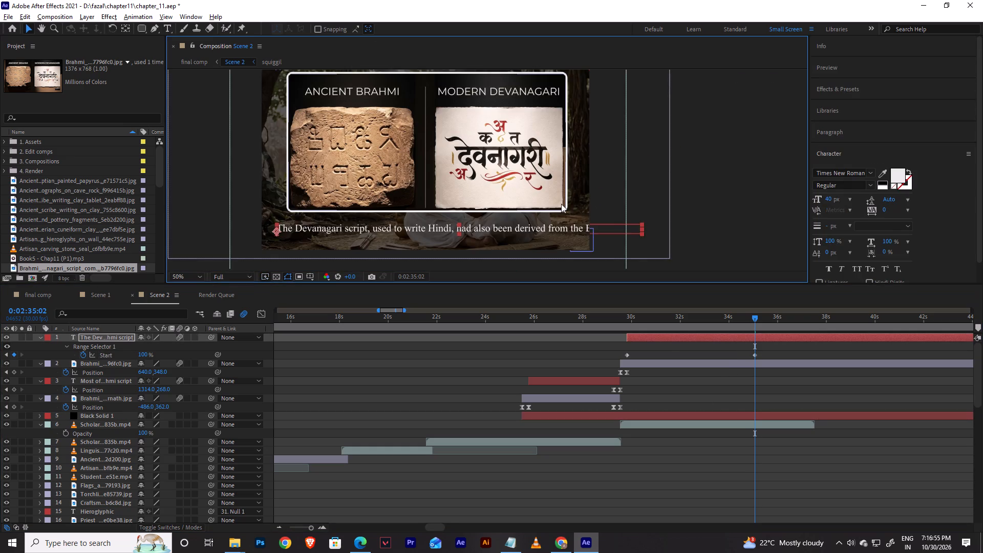
# Break the Devanagari sentence onto a second line before "derived from the Brahmi script".
pyautogui.press('space')
pyautogui.press('space')
pyautogui.press('space')
pyautogui.press('space')
pyautogui.press('space')
pyautogui.press('space')
pyautogui.press('space')
pyautogui.press('space')
pyautogui.moveTo(652, 170); pyautogui.dragTo(718, 150)
pyautogui.doubleClick(611, 207)
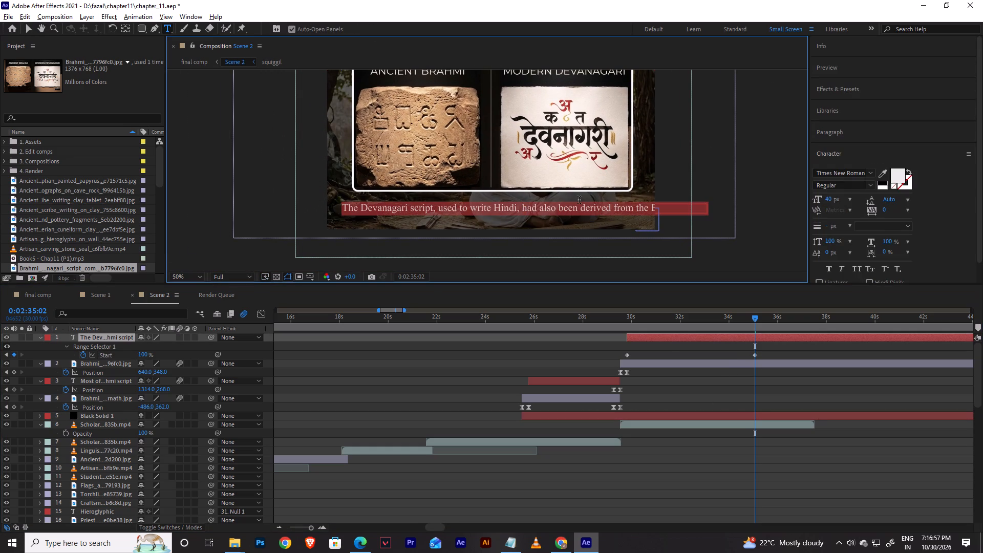
pyautogui.click(581, 207)
pyautogui.press('Return')
pyautogui.click(586, 354)
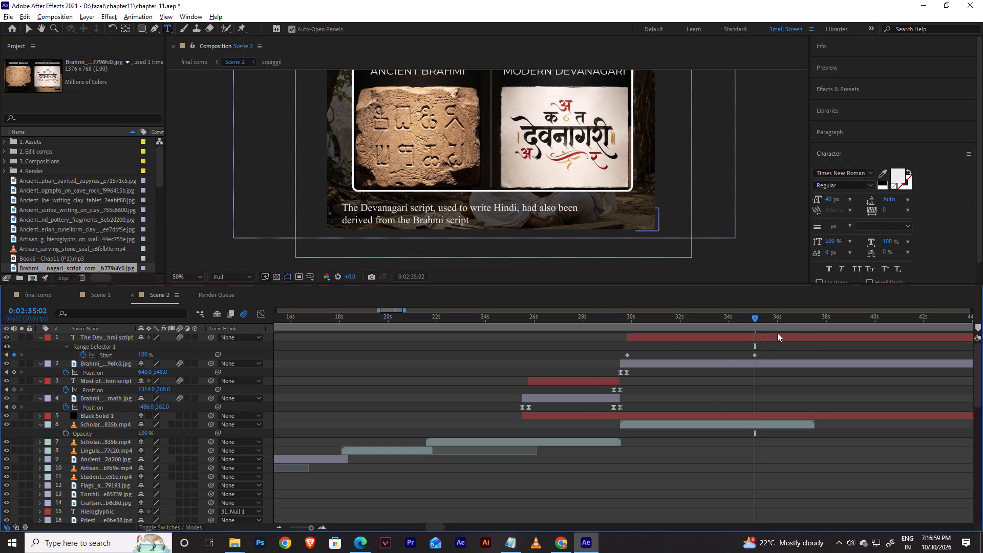
# Centre-align the two-line Devanagari sentence and centre it horizontally beneath the comparison image.
pyautogui.click(774, 335)
pyautogui.click(834, 130)
pyautogui.click(830, 147)
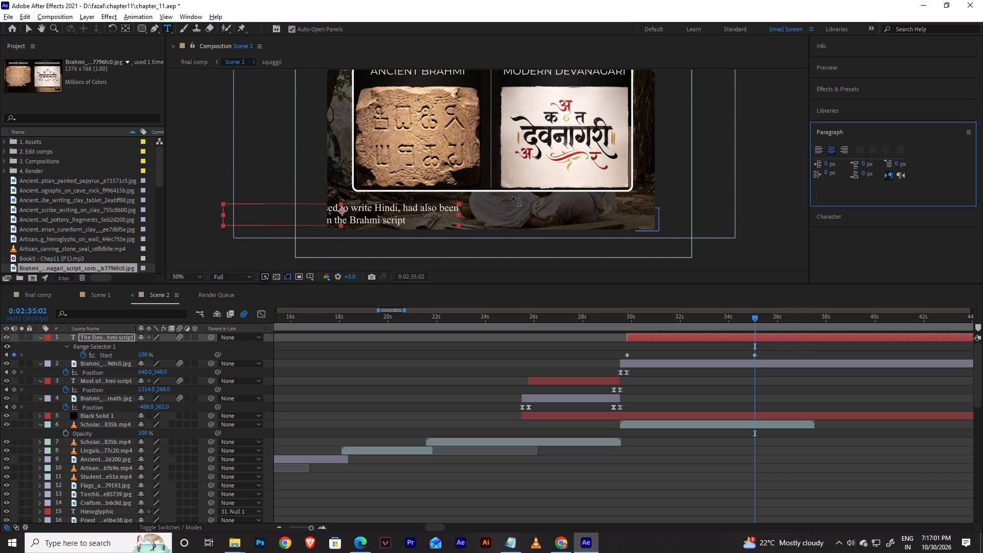
pyautogui.press('v')
pyautogui.moveTo(379, 208); pyautogui.dragTo(533, 205)
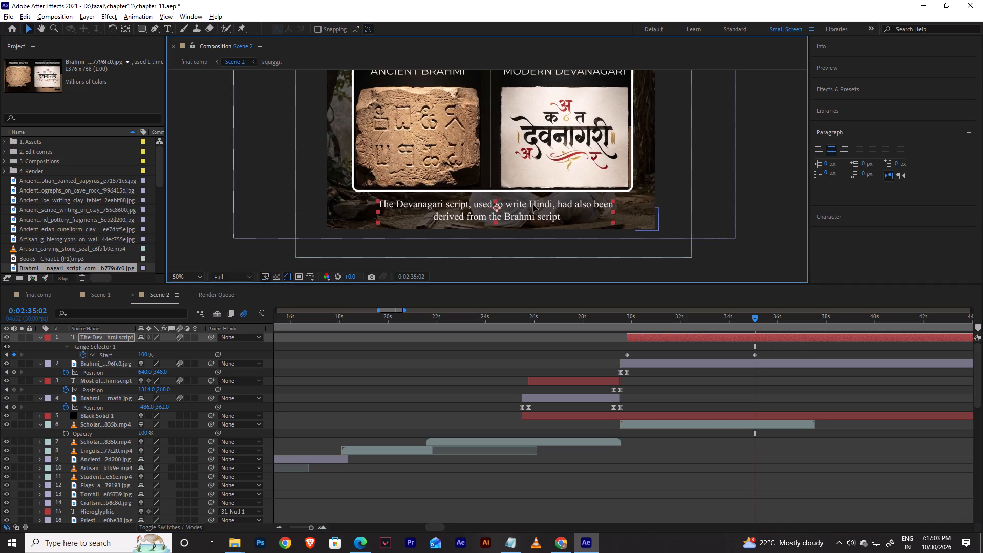
pyautogui.moveTo(533, 205); pyautogui.dragTo(529, 205)
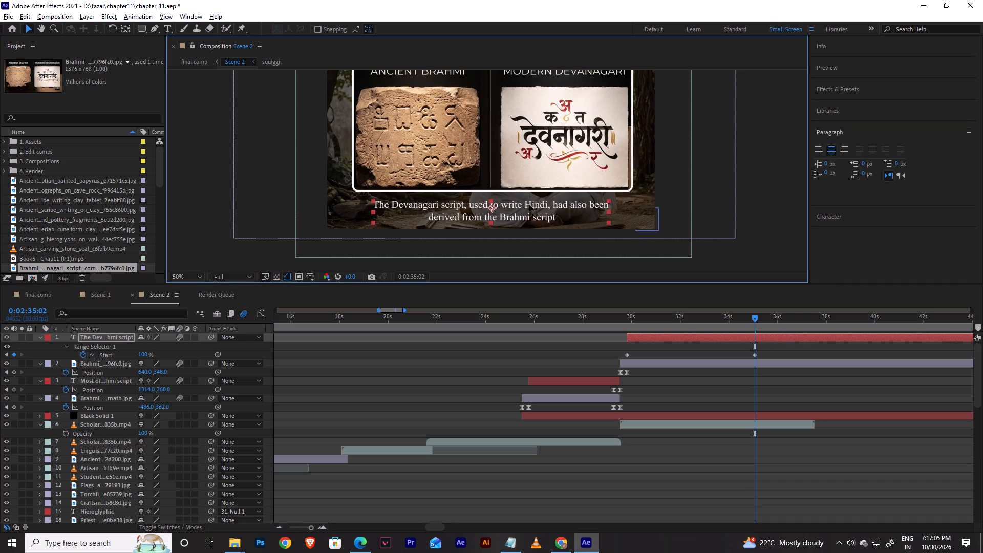
pyautogui.moveTo(529, 205); pyautogui.dragTo(530, 205)
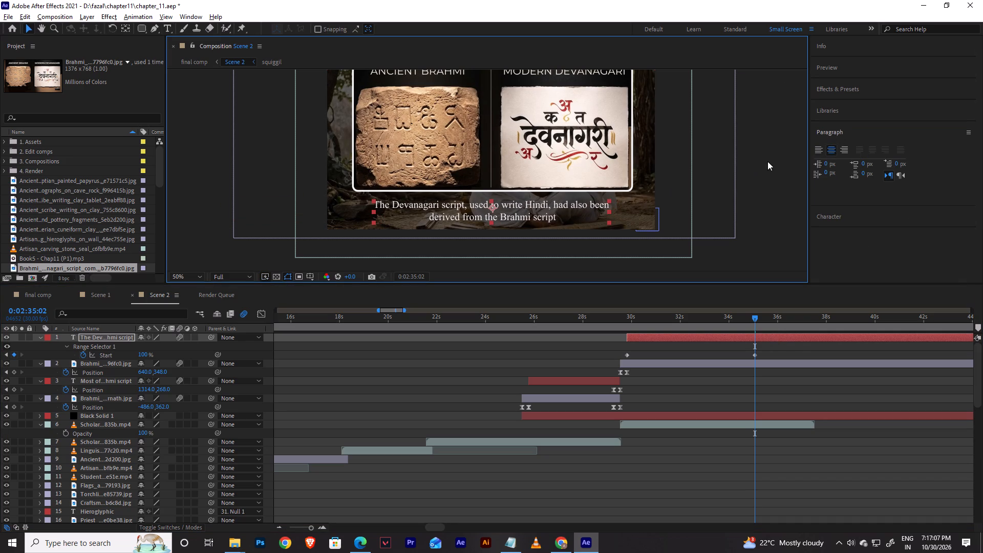
# Save the chapter_11 project.
pyautogui.click(767, 161)
pyautogui.press('space')
pyautogui.click(773, 147)
pyautogui.hotkey('ctrl', 's')
# Preview the transition from the Brahmi inscription to the comparison image around 0:02:29:16, checking the sentence reveal and the background between them.
pyautogui.moveTo(746, 318); pyautogui.dragTo(662, 325)
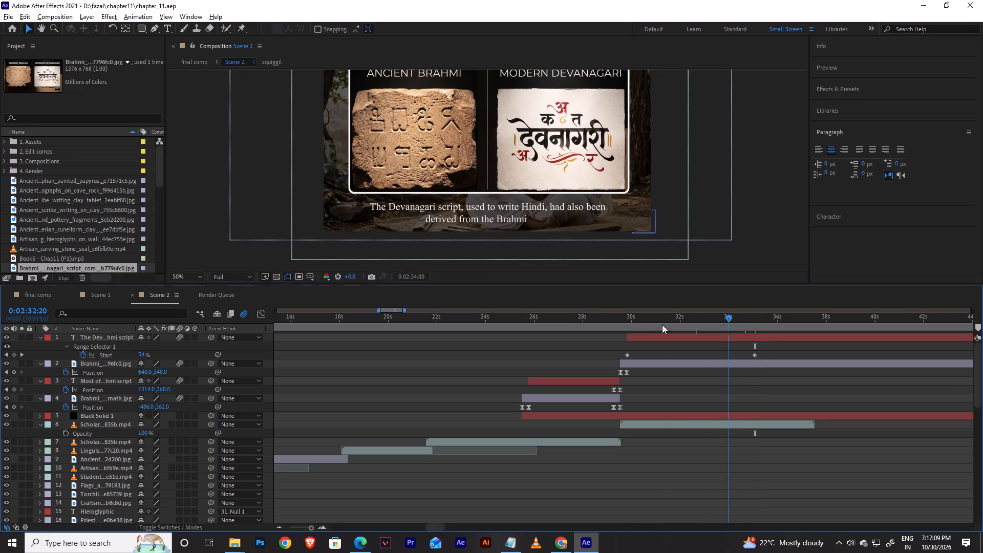
pyautogui.moveTo(662, 325); pyautogui.dragTo(617, 335)
pyautogui.press('space')
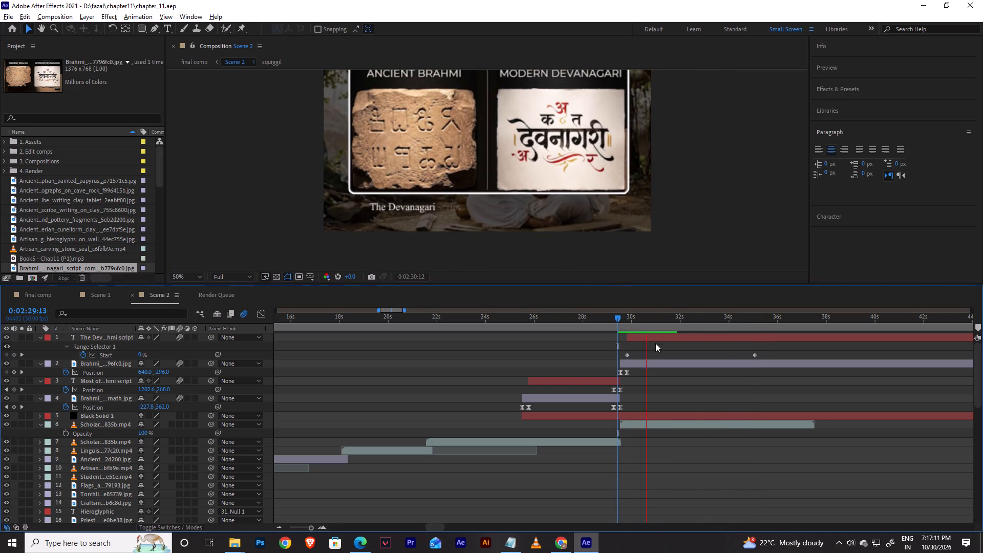
pyautogui.press('space')
pyautogui.moveTo(616, 325); pyautogui.dragTo(611, 325)
pyautogui.scroll(-1, 628, 197)
pyautogui.press('space')
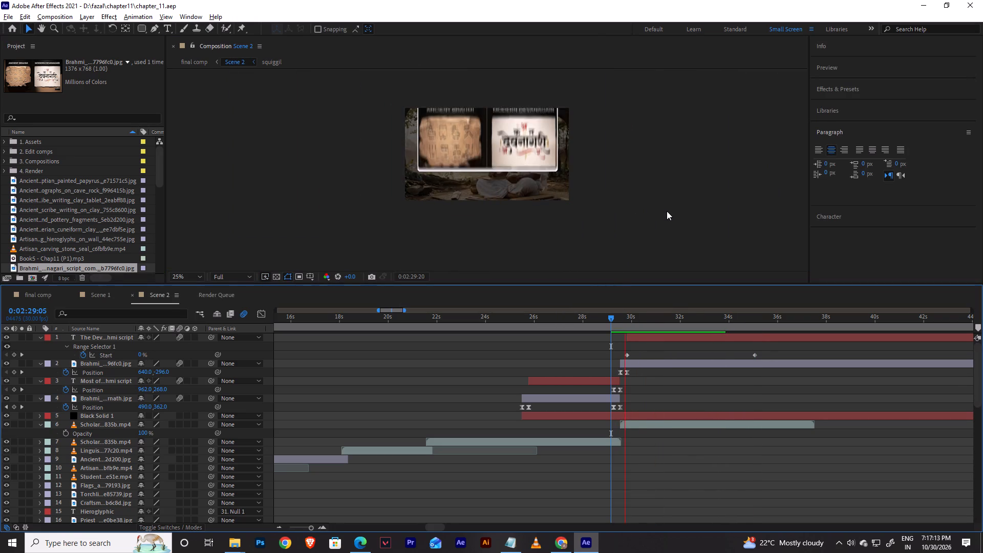
pyautogui.press('space')
pyautogui.click(616, 325)
pyautogui.press('space')
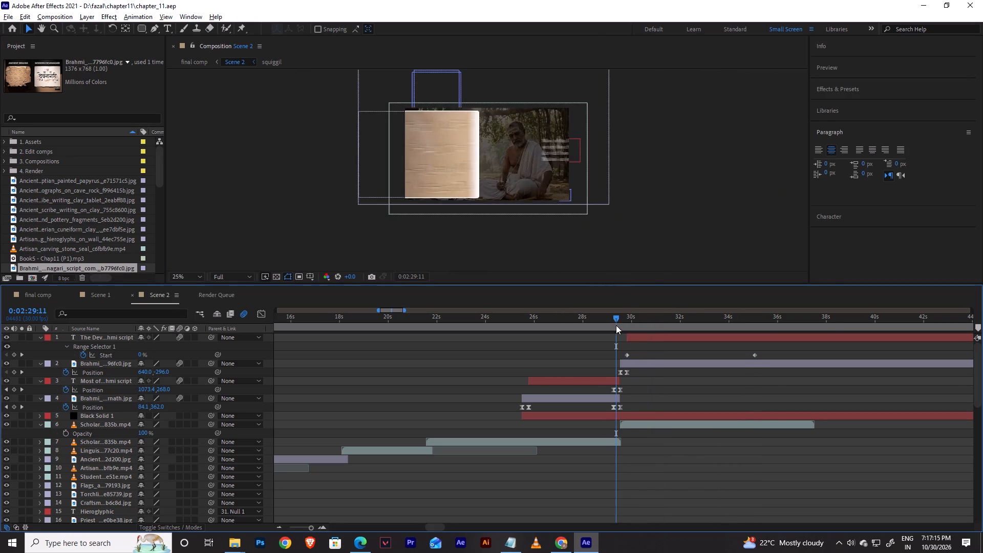
pyautogui.press('space')
pyautogui.click(616, 325)
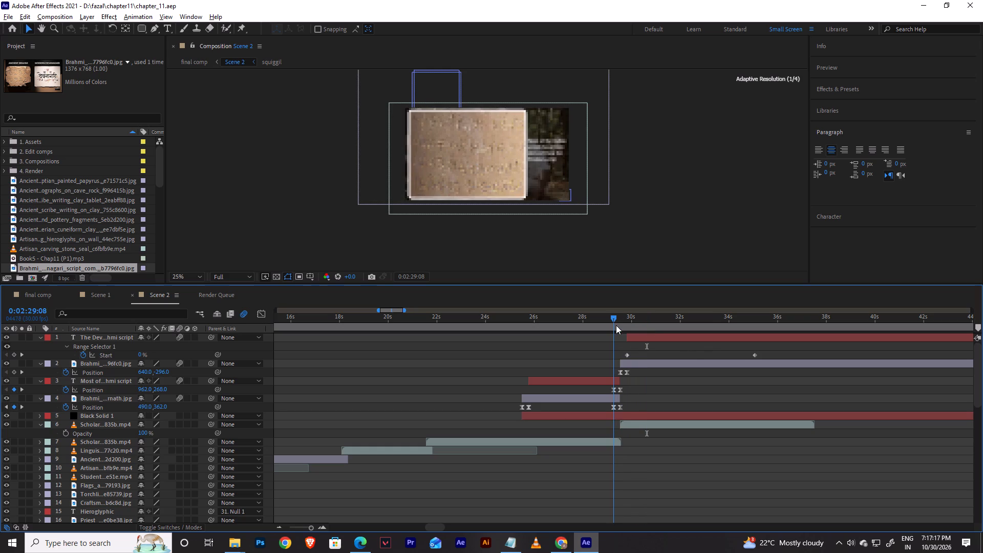
pyautogui.press('space')
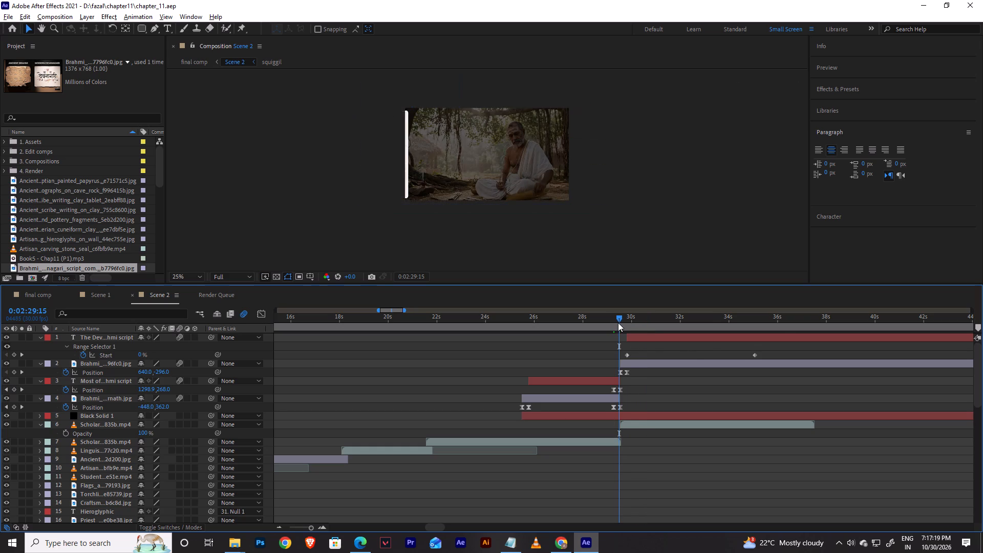
pyautogui.press('space')
# Shift the later scholar video layer a few frames earlier to start at about 0:02:29:08, and preview the transition.
pyautogui.moveTo(618, 323); pyautogui.dragTo(623, 321)
pyautogui.moveTo(636, 427); pyautogui.dragTo(634, 427)
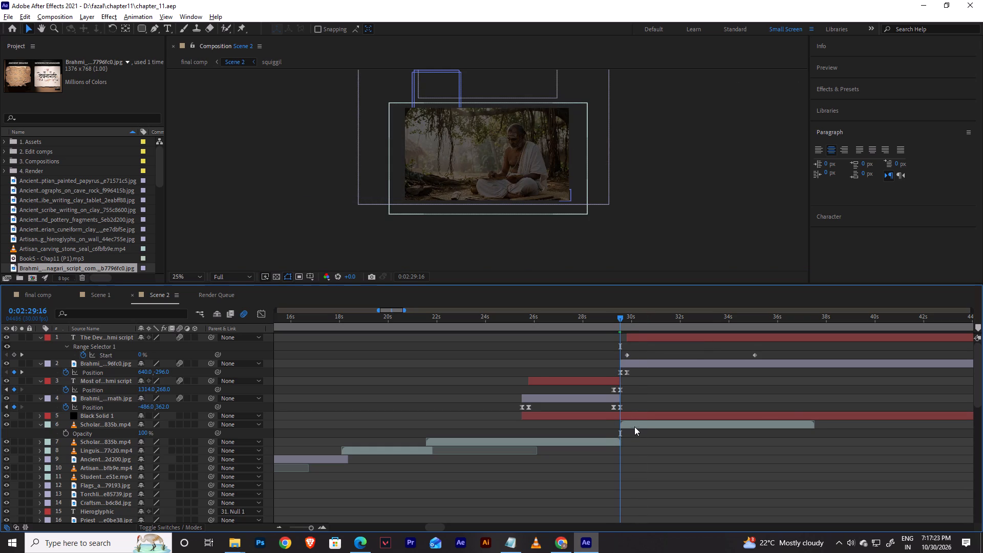
pyautogui.moveTo(634, 427); pyautogui.dragTo(630, 427)
pyautogui.click(611, 316)
pyautogui.press('space')
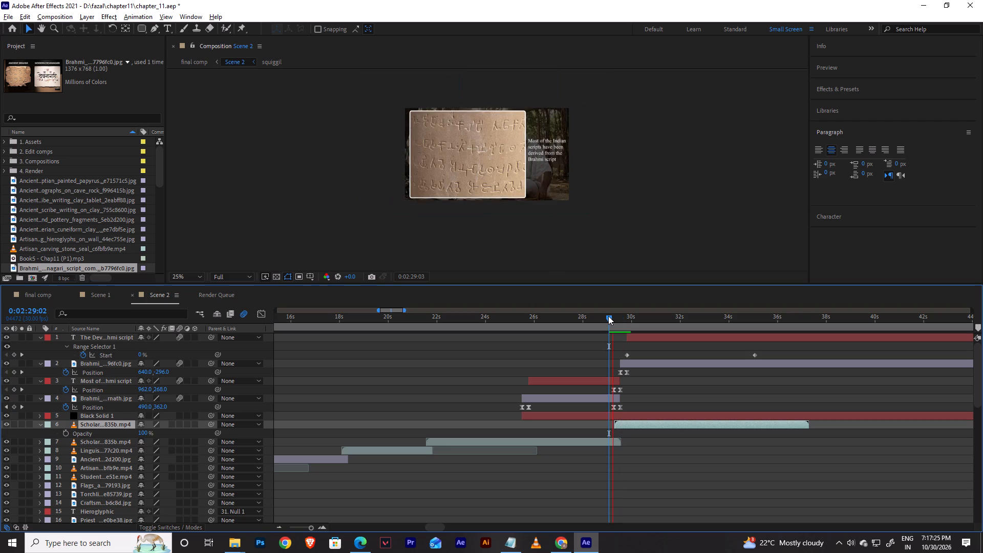
pyautogui.press('space')
pyautogui.click(608, 324)
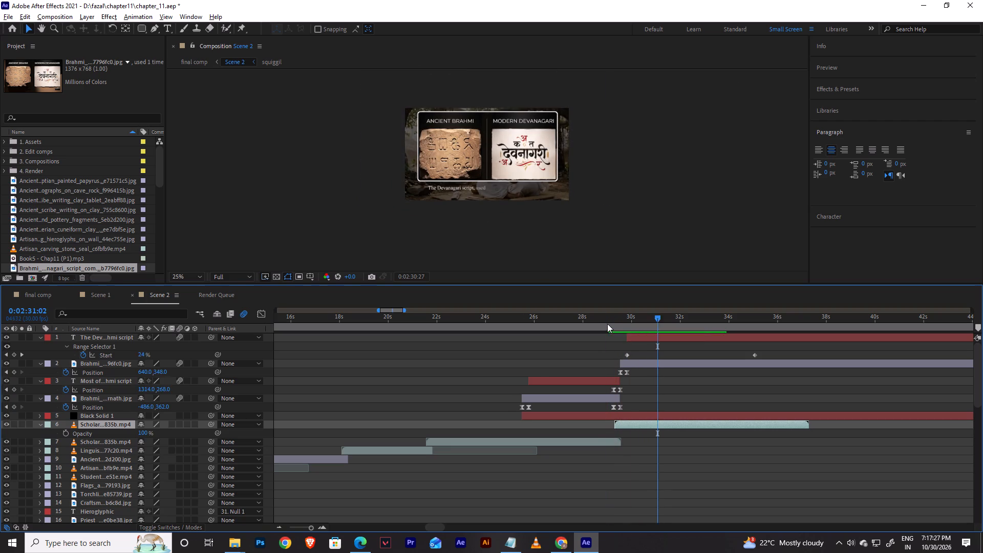
# Align the start of the later scholar video layer to 0:02:29:08 and preview the transition into the comparison image.
pyautogui.press('space')
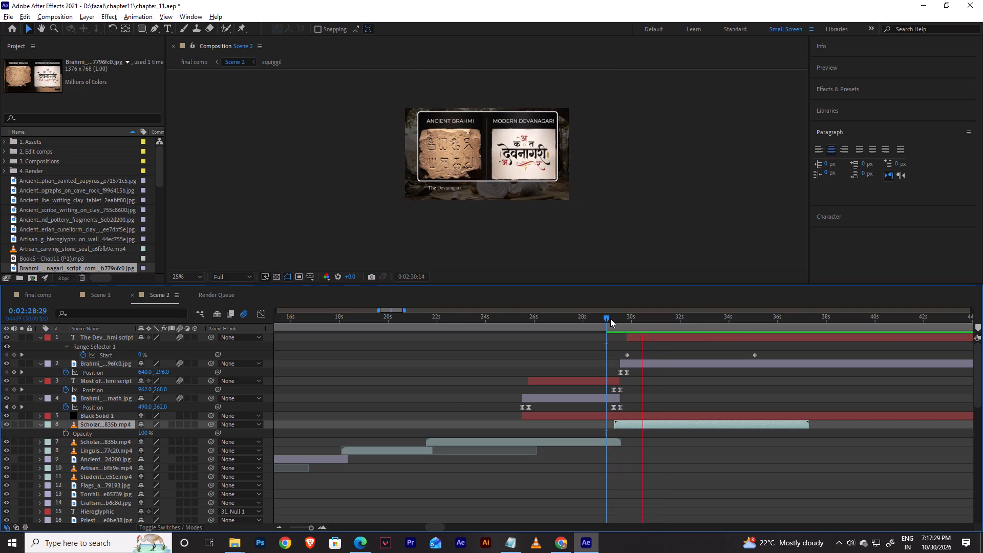
pyautogui.press('space')
pyautogui.keyDown('shift'); pyautogui.moveTo(606, 323); pyautogui.dragTo(611, 318); pyautogui.keyUp('shift')
pyautogui.press('[')
pyautogui.press('space')
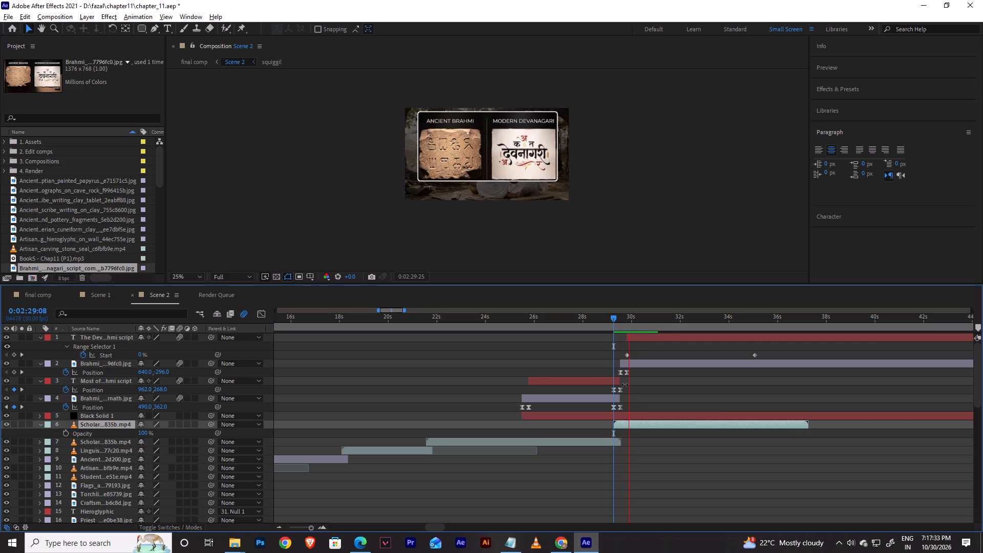
pyautogui.press('space')
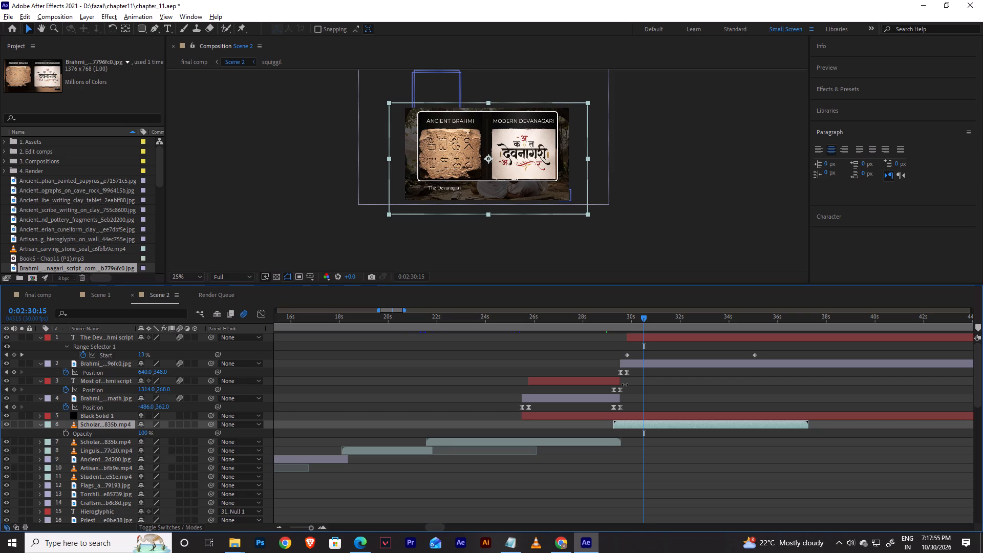
# Preview the Devanagari sentence's reveal against the narration, locating the pause after "Hindi," at 0:02:32:09, and examine the caption up close.
pyautogui.press('space')
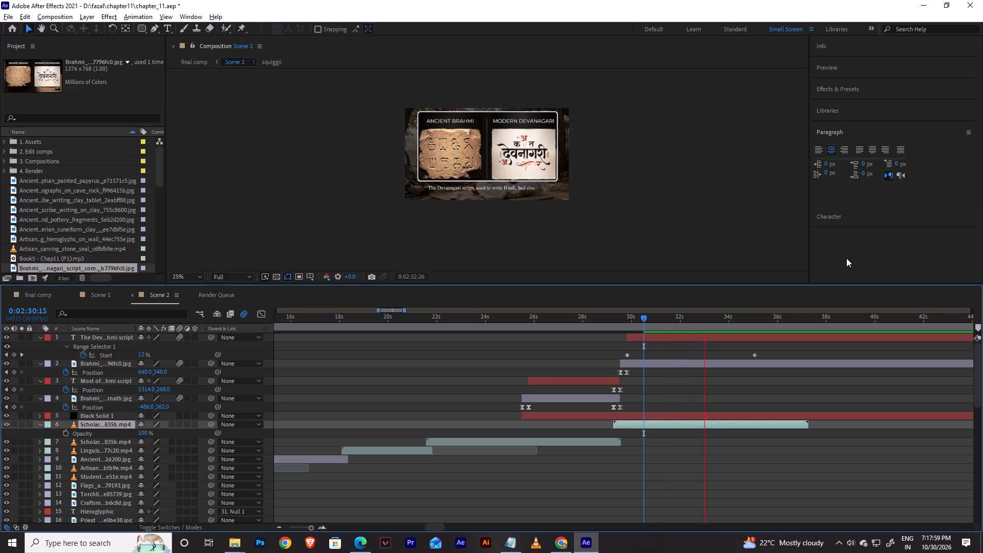
pyautogui.press('space')
pyautogui.click(693, 324)
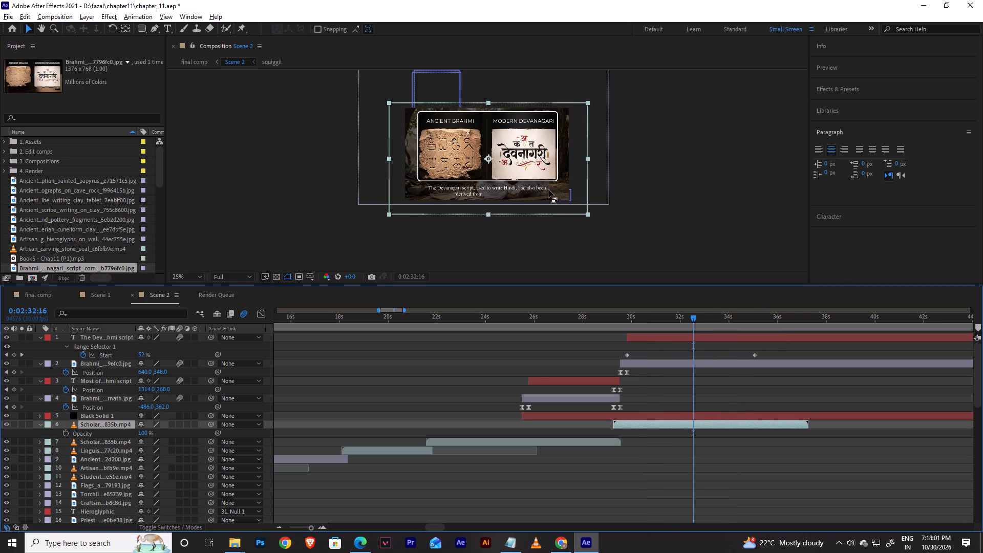
pyautogui.scroll(1, 501, 142)
pyautogui.press('space')
pyautogui.press('space')
pyautogui.moveTo(697, 322); pyautogui.dragTo(690, 324)
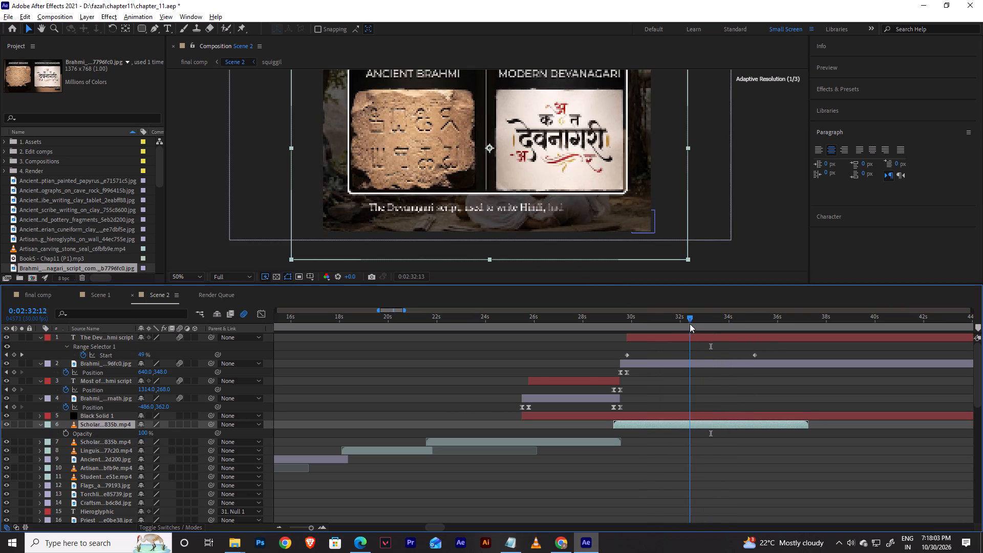
pyautogui.moveTo(690, 324); pyautogui.dragTo(680, 329)
pyautogui.press('space')
pyautogui.press('space')
pyautogui.click(688, 323)
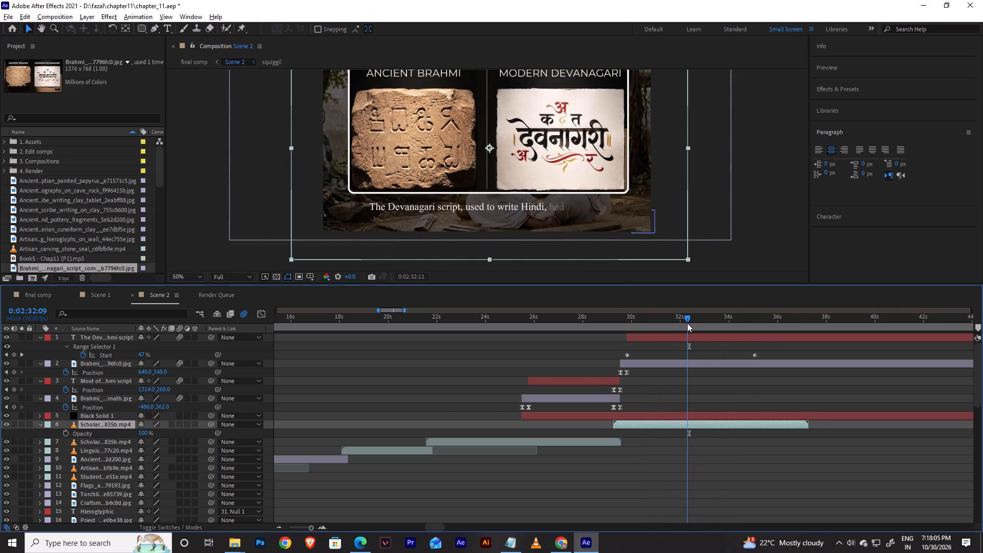
pyautogui.scroll(1, 688, 180)
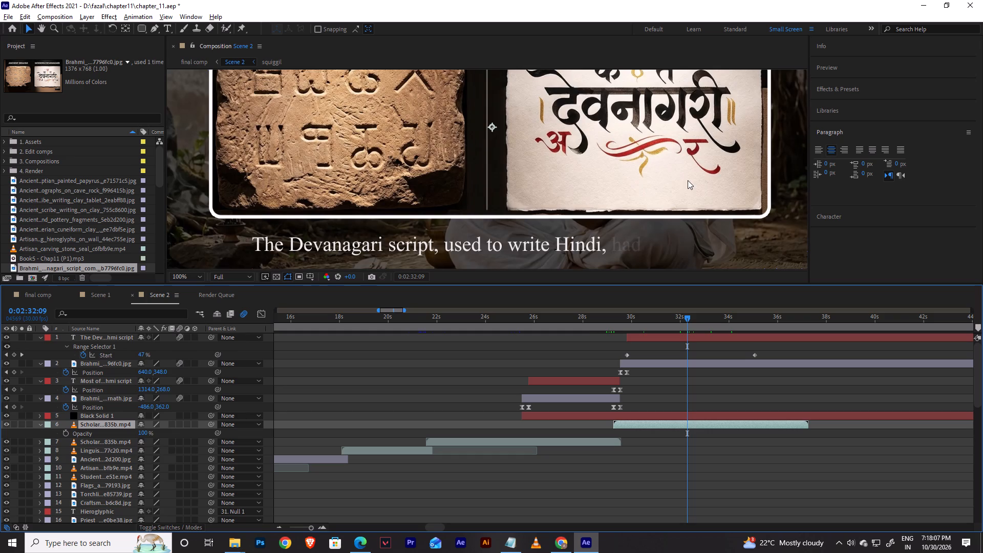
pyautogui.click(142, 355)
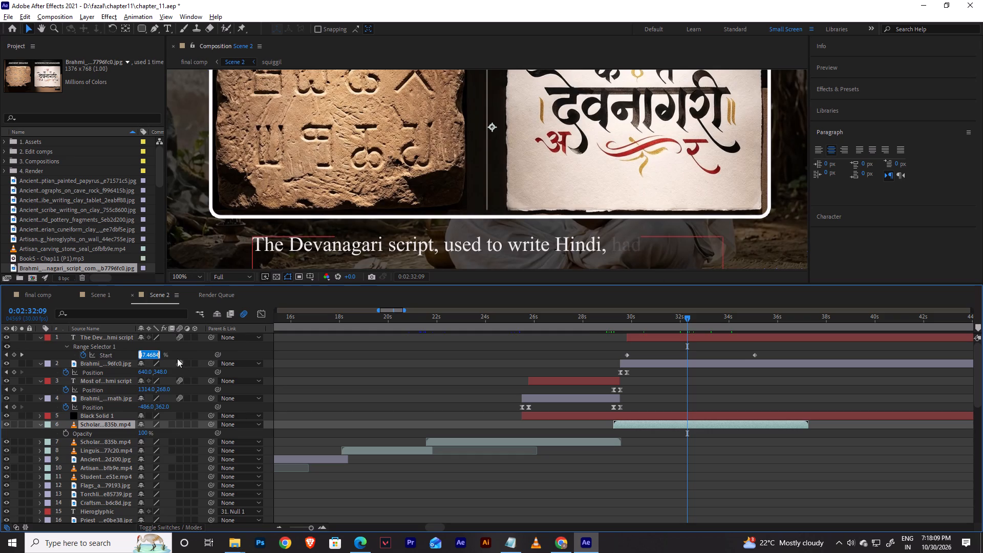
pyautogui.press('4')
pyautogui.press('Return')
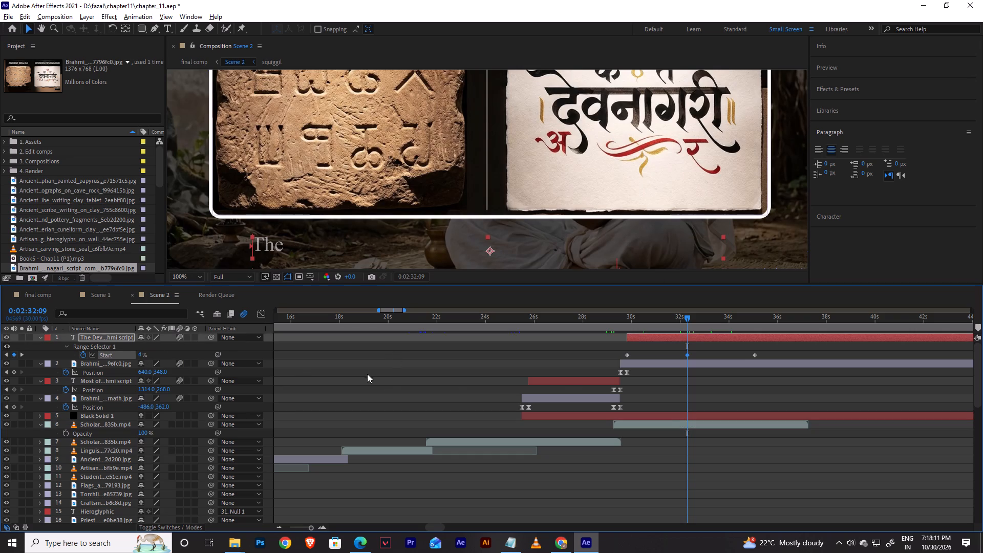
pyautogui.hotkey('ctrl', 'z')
# Keyframe the Devanagari sentence's Range Selector Start at 46% at 0:02:32:09, so the reveal reaches "Hindi,".
pyautogui.click(146, 356)
pyautogui.click(144, 354)
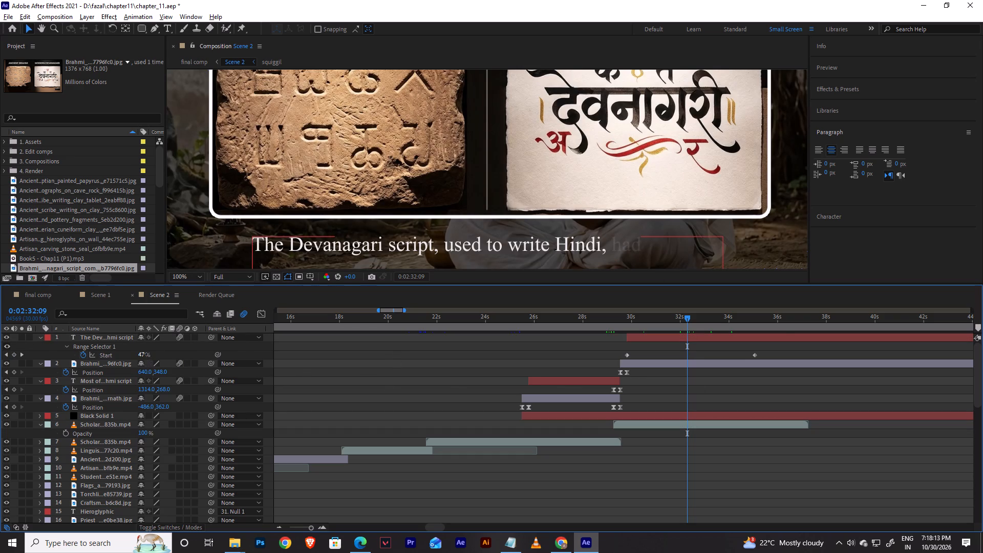
pyautogui.press('4')
pyautogui.press('6')
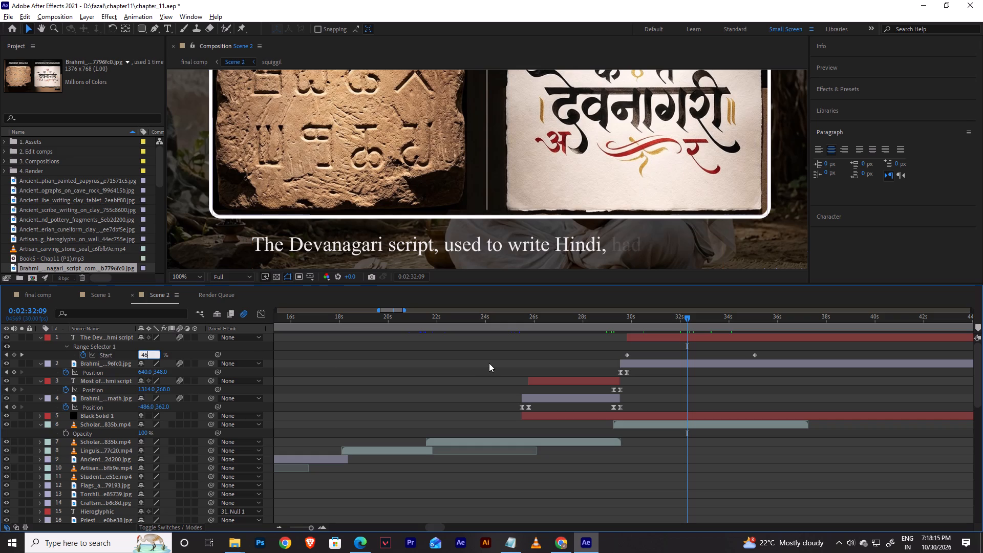
pyautogui.press('Return')
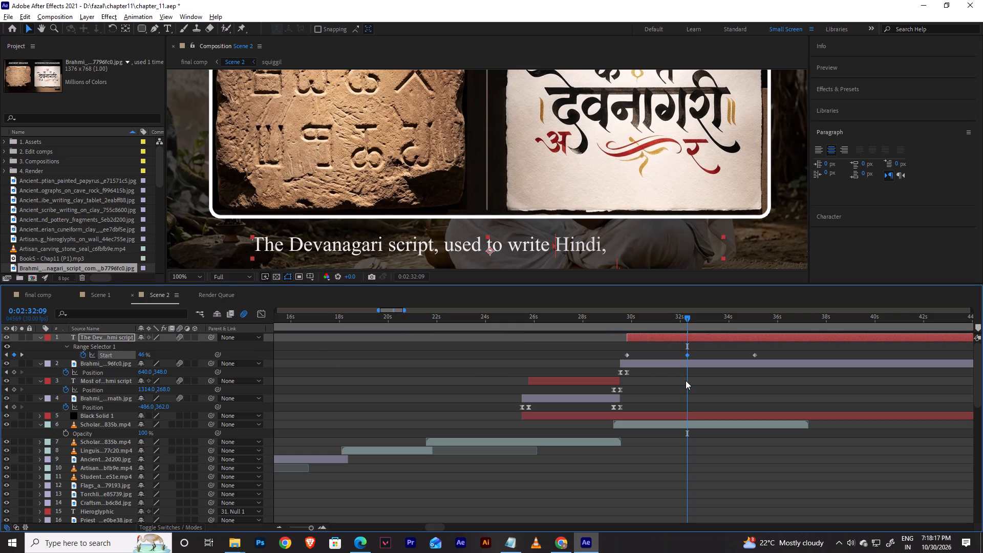
# Duplicate the 46% Start keyframe at 0:02:32:28 to hold the reveal during the narration pause, and preview the rest of the sentence.
pyautogui.moveTo(689, 324); pyautogui.dragTo(695, 322)
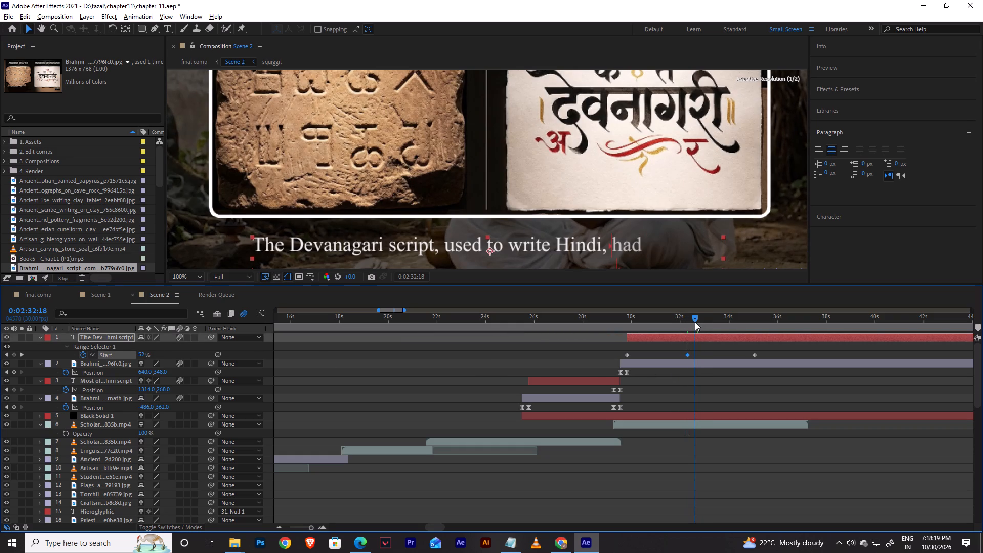
pyautogui.moveTo(695, 322); pyautogui.dragTo(702, 323)
pyautogui.hotkey('ctrl', 'c')
pyautogui.hotkey('ctrl', 'v')
pyautogui.press('space')
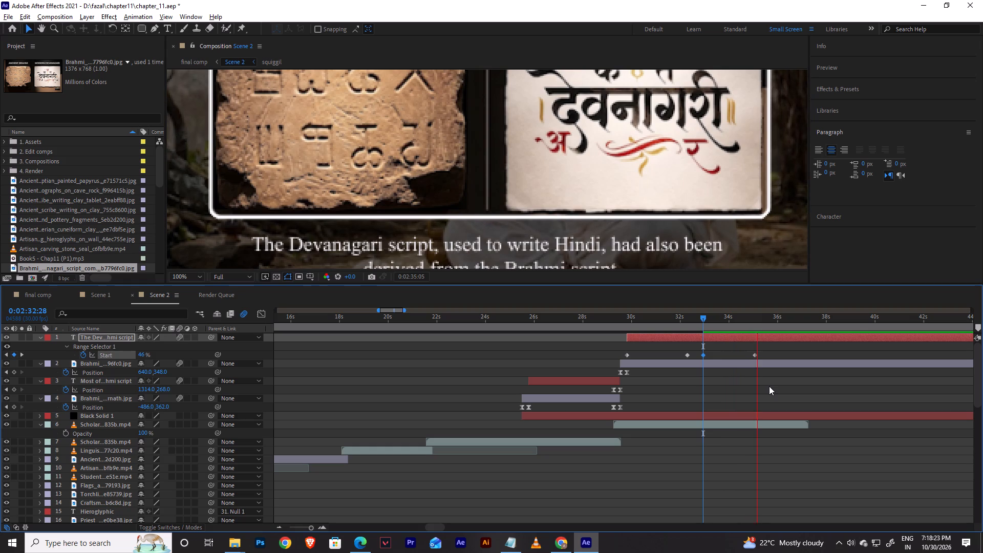
pyautogui.press('space')
# Move the sentence's final 100% Start keyframe slightly earlier, to about 0:02:34:25, and preview the narration up to about 0:02:35:27.
pyautogui.click(754, 329)
pyautogui.click(749, 322)
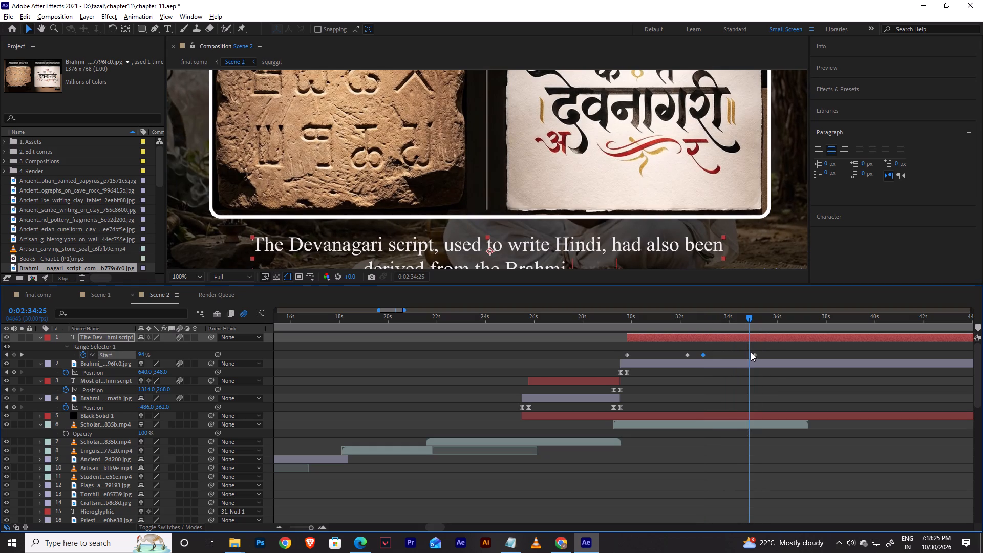
pyautogui.click(754, 354)
pyautogui.click(754, 355)
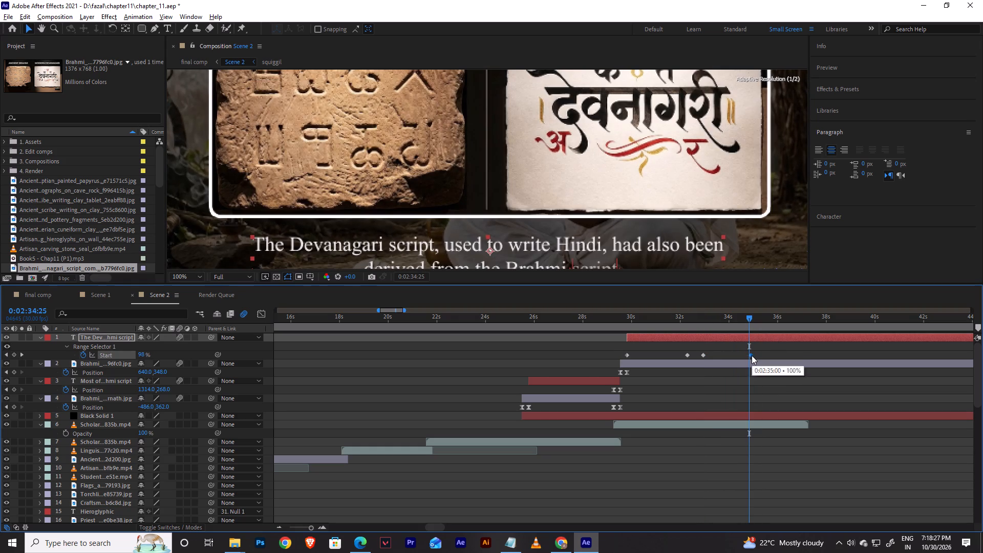
pyautogui.press('space')
pyautogui.press('space')
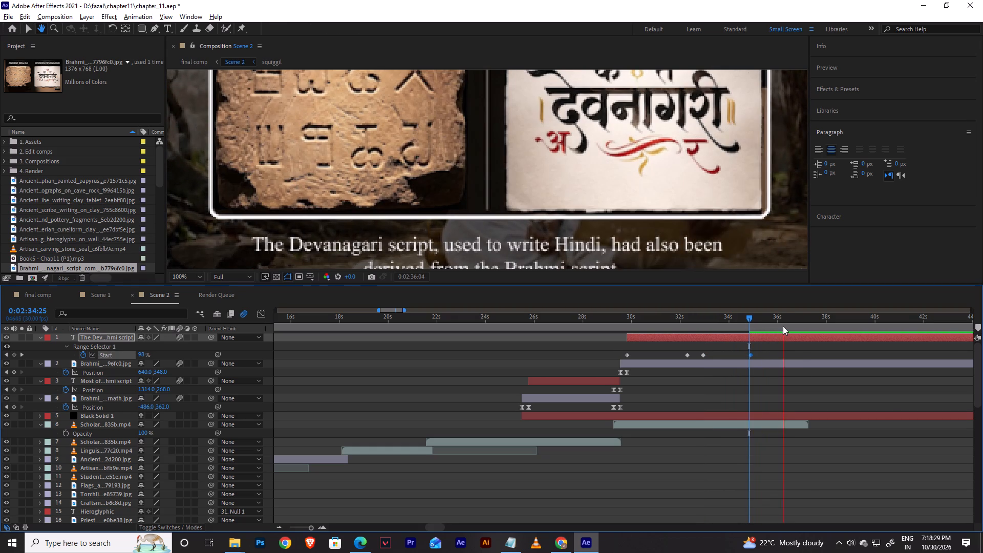
pyautogui.moveTo(782, 325); pyautogui.dragTo(774, 326)
pyautogui.press('space')
pyautogui.click(775, 324)
# Switch to the chapter script in Notepad and locate the next sentence, about Urdu, Persian and Gurumukhi scripts in India.
pyautogui.hotkey('alt', 'Tab')
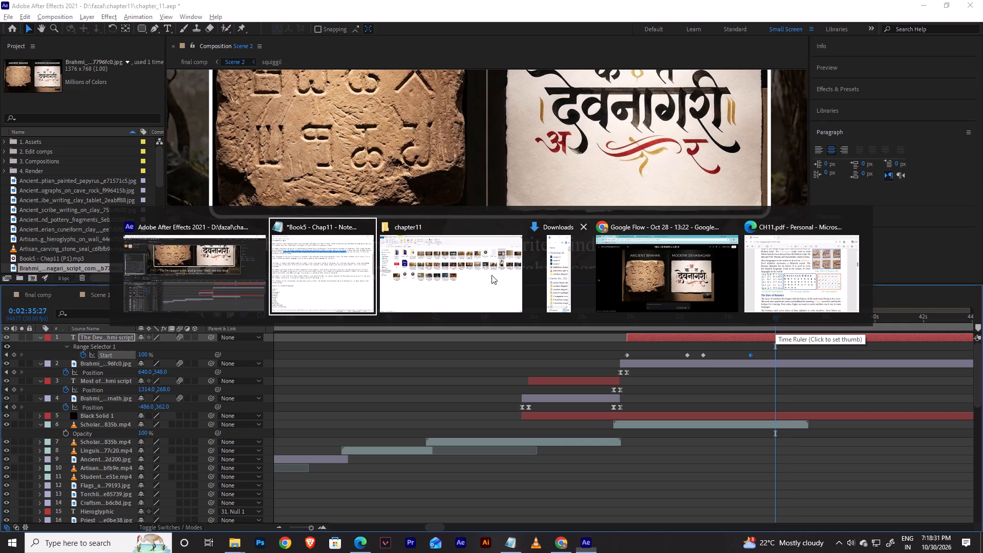
pyautogui.moveTo(706, 143); pyautogui.dragTo(721, 148)
pyautogui.click(700, 150)
pyautogui.hotkey('alt', 'Tab')
pyautogui.hotkey('alt', 'Tab')
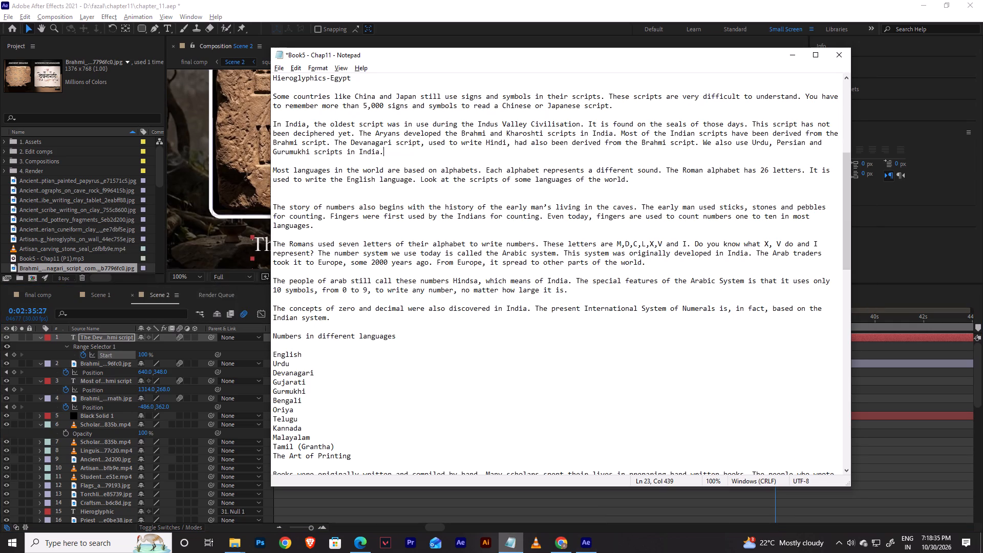
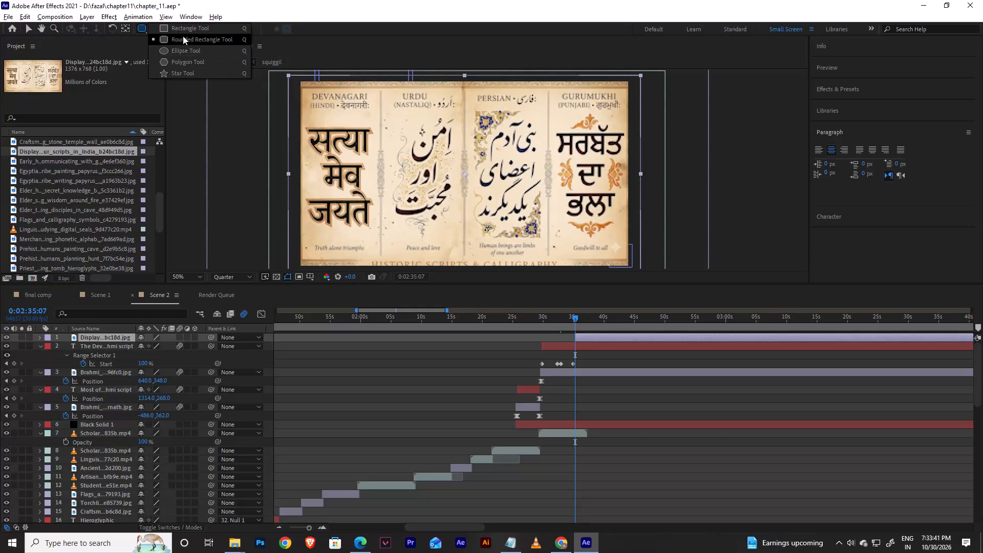
# Draw a rounded-rectangle mask on the four-scripts image, keeping only the Urdu, Persian and Gurumukhi columns.
pyautogui.moveTo(384, 89); pyautogui.dragTo(700, 295)
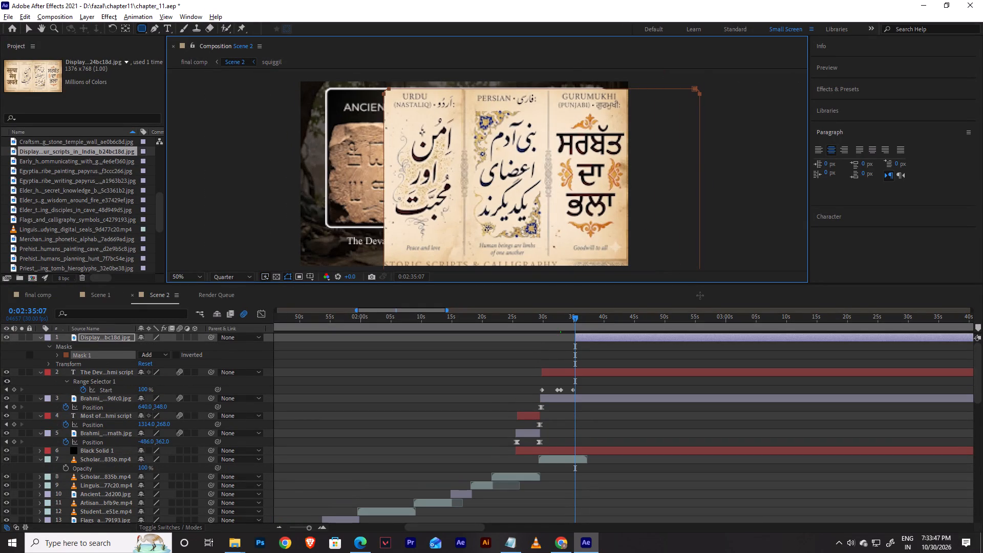
pyautogui.moveTo(700, 295); pyautogui.dragTo(695, 258)
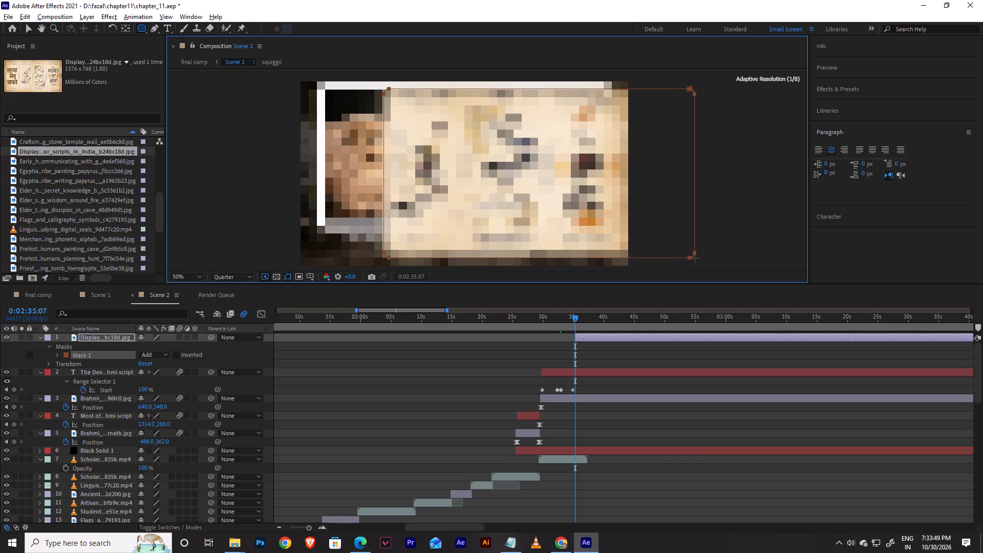
pyautogui.moveTo(695, 258); pyautogui.dragTo(694, 258)
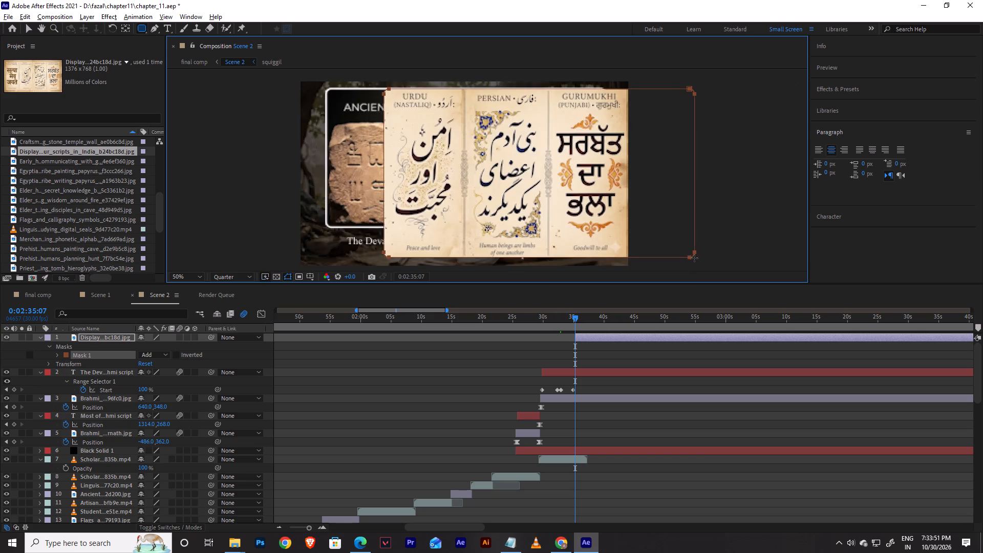
pyautogui.moveTo(694, 258); pyautogui.dragTo(700, 261)
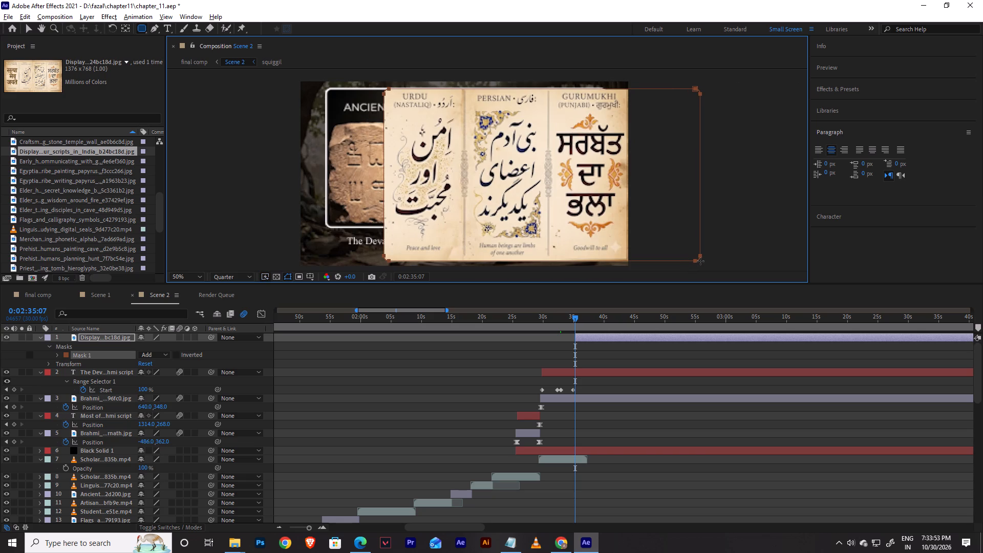
pyautogui.moveTo(700, 261); pyautogui.dragTo(634, 260)
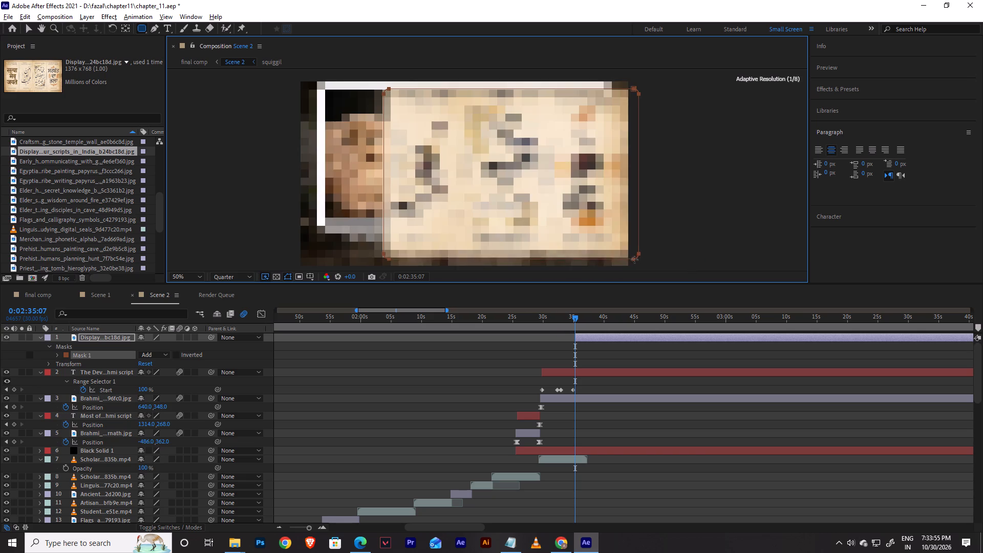
pyautogui.moveTo(634, 260); pyautogui.dragTo(627, 261)
pyautogui.click(629, 352)
# Move the masked scripts image leftward and slightly down, so all three columns sit inside the frame.
pyautogui.click(619, 338)
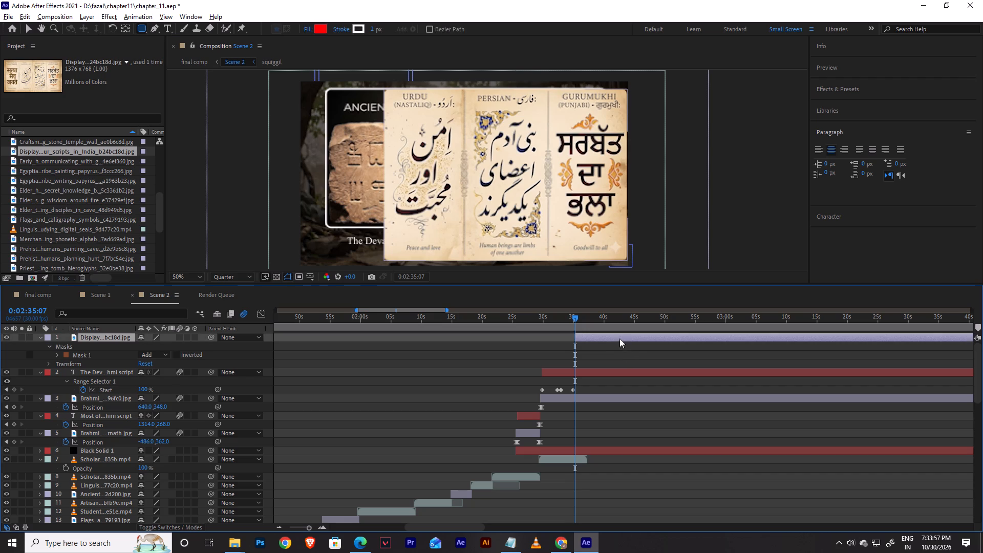
pyautogui.press('v')
pyautogui.moveTo(579, 165); pyautogui.dragTo(548, 170)
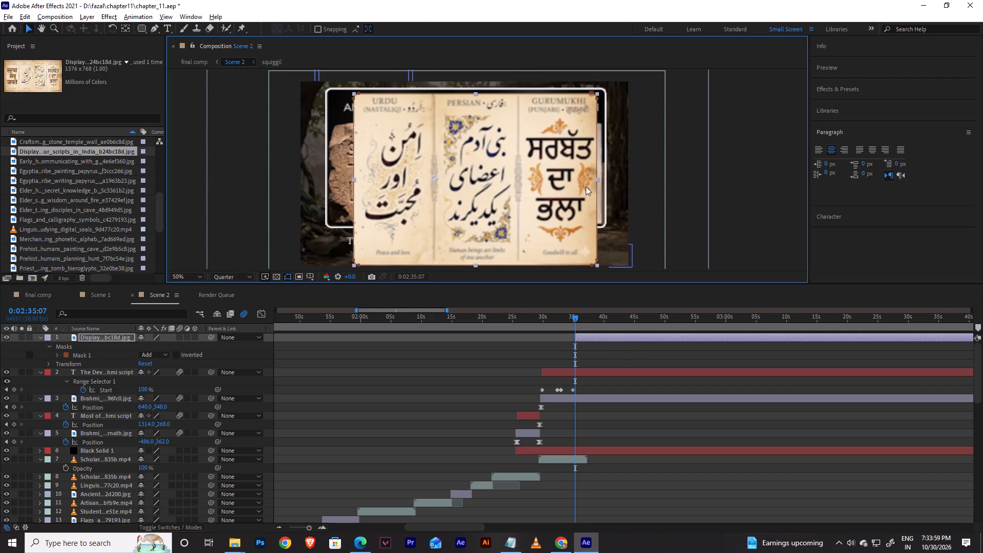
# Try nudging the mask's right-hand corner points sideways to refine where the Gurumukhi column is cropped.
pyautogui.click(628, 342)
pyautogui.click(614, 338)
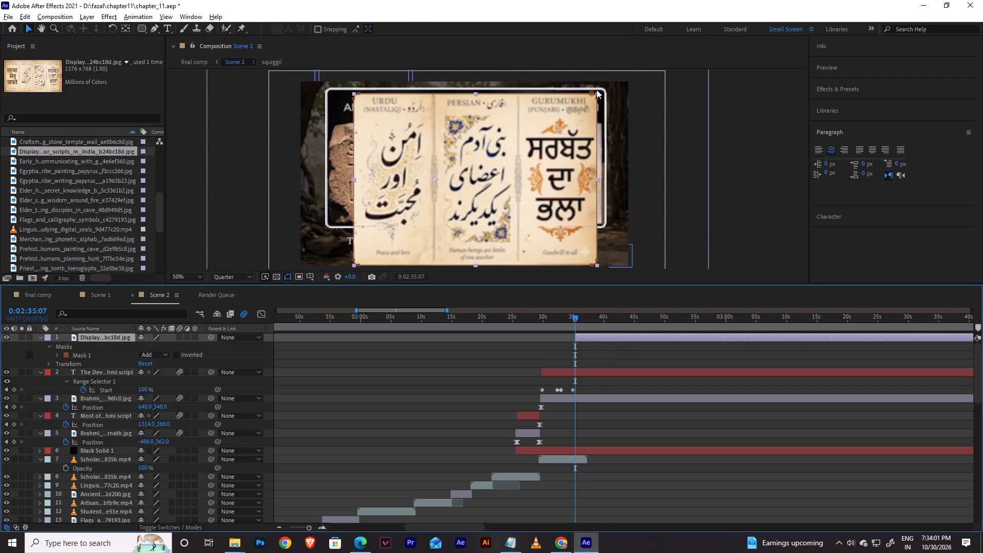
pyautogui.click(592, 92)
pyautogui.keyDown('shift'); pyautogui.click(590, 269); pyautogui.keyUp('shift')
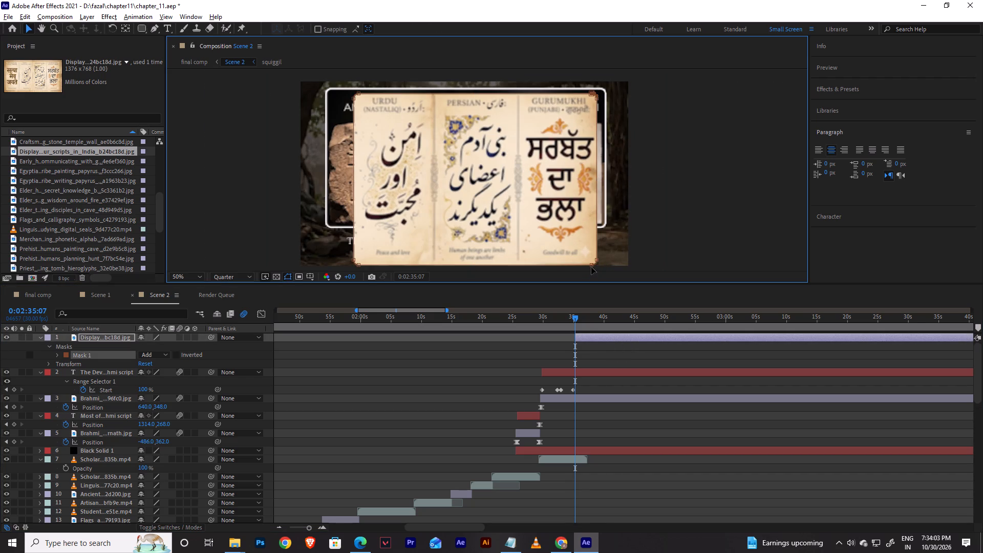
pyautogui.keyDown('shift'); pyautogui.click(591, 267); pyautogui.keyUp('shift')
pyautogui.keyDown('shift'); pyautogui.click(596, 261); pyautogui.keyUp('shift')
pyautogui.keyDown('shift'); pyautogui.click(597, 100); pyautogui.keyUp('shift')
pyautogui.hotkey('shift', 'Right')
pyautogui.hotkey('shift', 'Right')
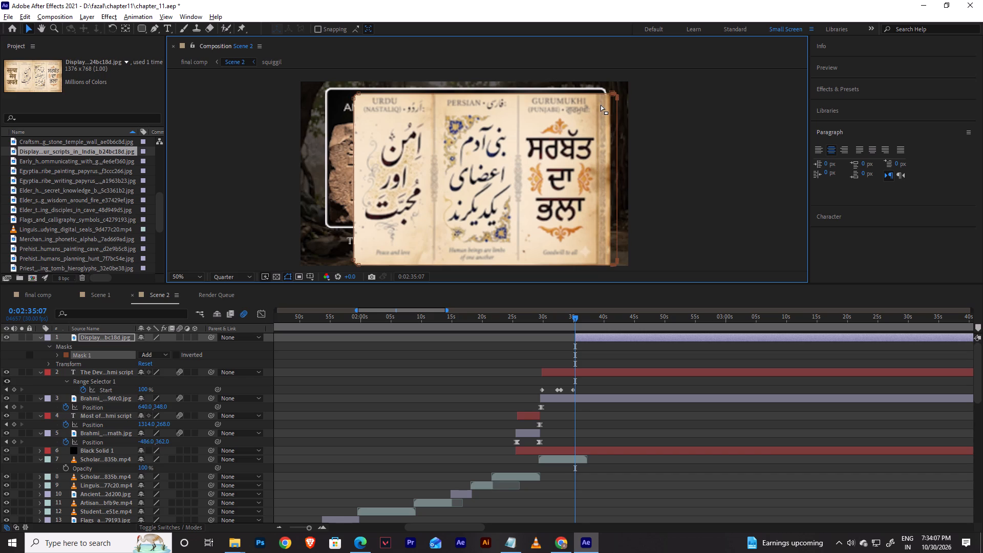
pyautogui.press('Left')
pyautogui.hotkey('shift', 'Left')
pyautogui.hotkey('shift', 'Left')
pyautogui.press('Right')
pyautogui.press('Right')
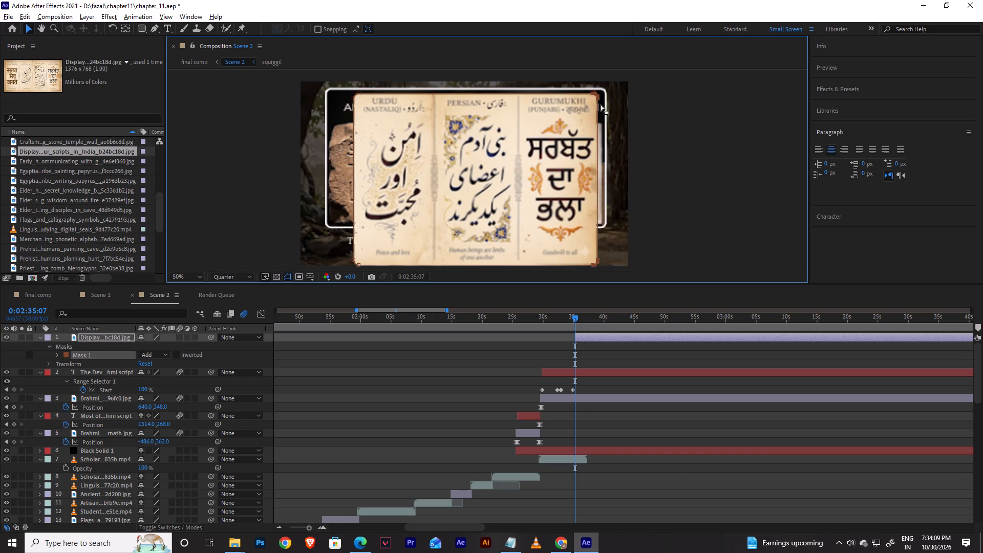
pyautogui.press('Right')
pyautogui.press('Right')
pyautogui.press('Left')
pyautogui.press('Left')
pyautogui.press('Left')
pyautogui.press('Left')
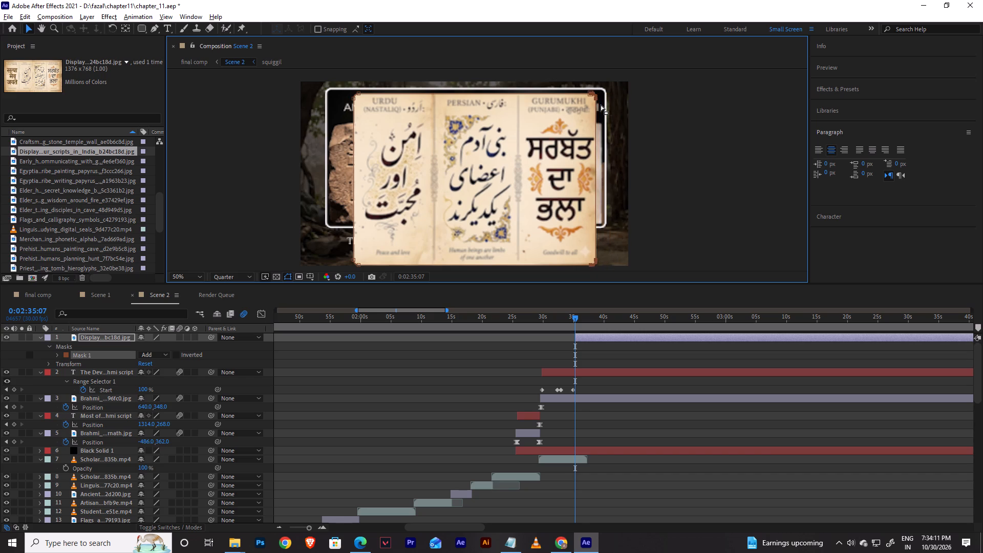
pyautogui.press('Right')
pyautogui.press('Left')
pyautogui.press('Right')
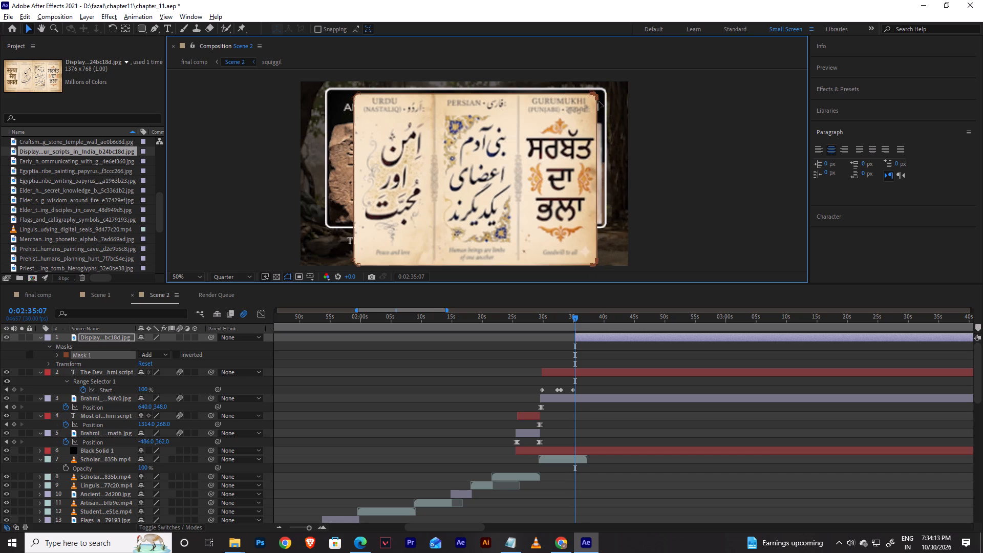
# Set the composition preview resolution to Full.
pyautogui.click(341, 403)
pyautogui.click(215, 279)
pyautogui.click(218, 301)
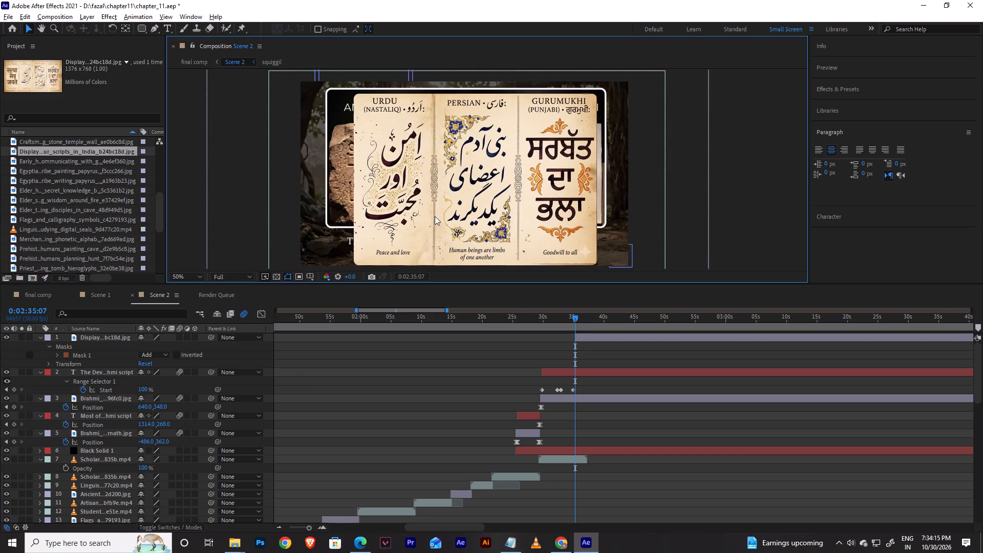
pyautogui.click(470, 371)
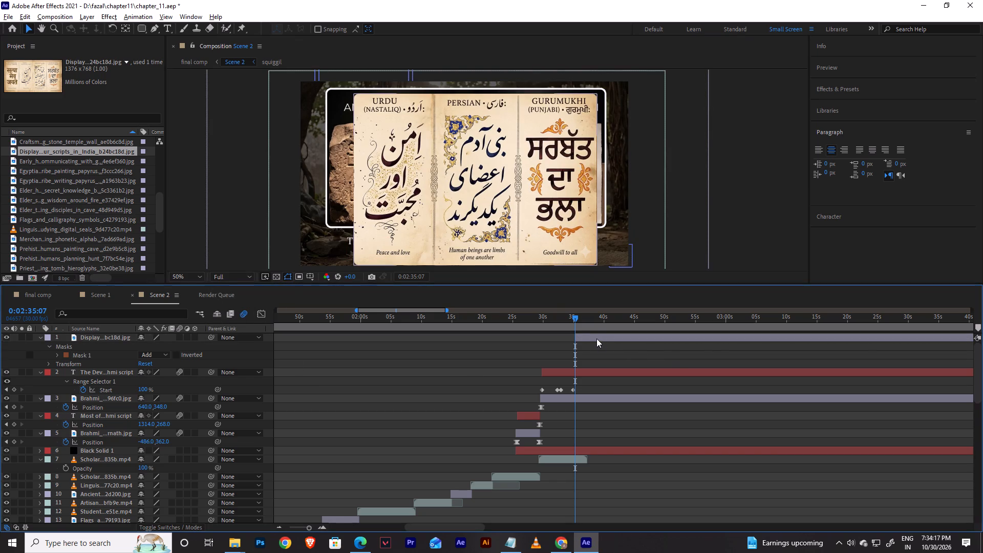
# Fine-tune the masked scripts image's position, shifting it slightly up and left over the framed Brahmi picture.
pyautogui.click(595, 338)
pyautogui.click(489, 380)
pyautogui.scroll(-1, 662, 157)
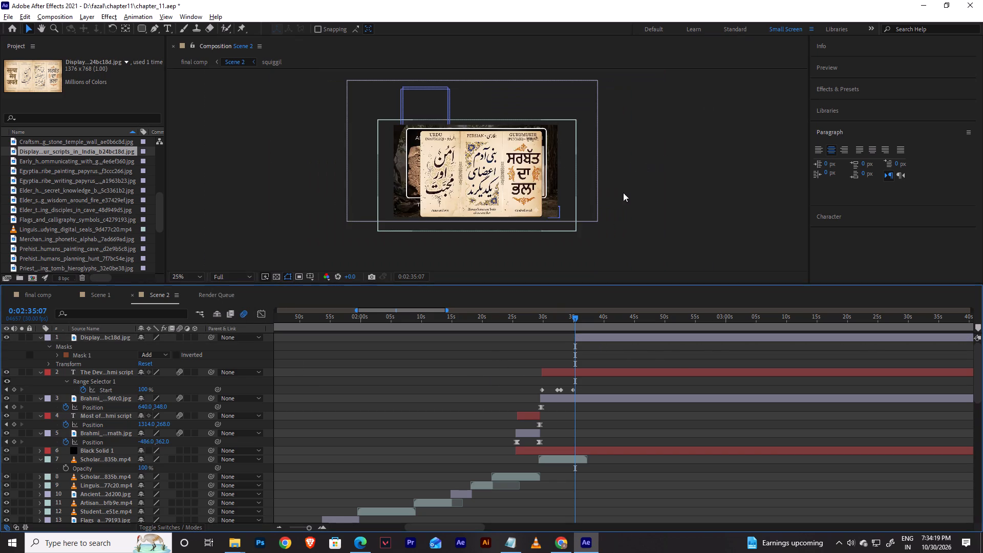
pyautogui.scroll(1, 626, 196)
pyautogui.click(592, 339)
pyautogui.press('v')
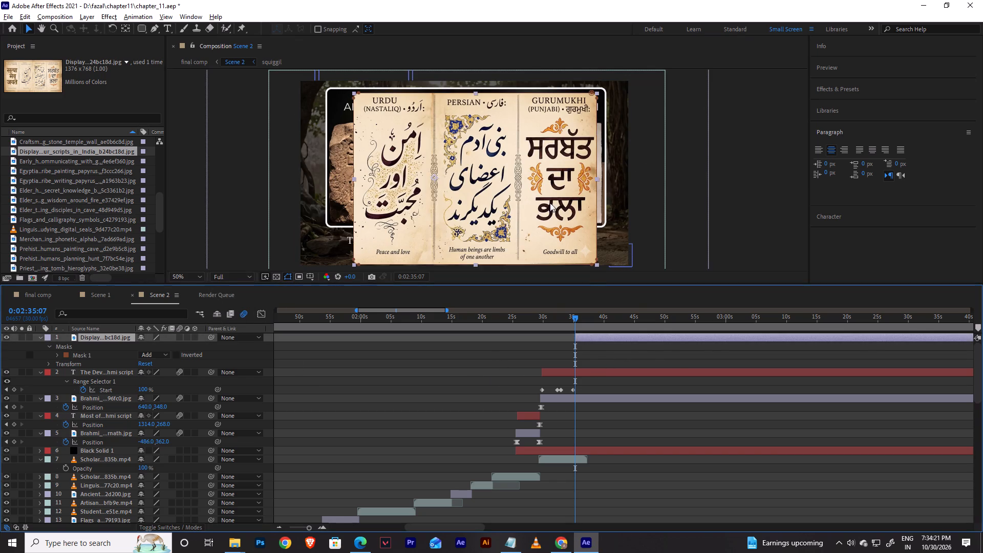
pyautogui.moveTo(536, 188); pyautogui.dragTo(531, 184)
pyautogui.click(748, 156)
pyautogui.press('space')
pyautogui.press('space')
pyautogui.press('space')
pyautogui.press('space')
pyautogui.press('space')
pyautogui.press('space')
pyautogui.press('space')
pyautogui.moveTo(747, 144); pyautogui.dragTo(751, 141)
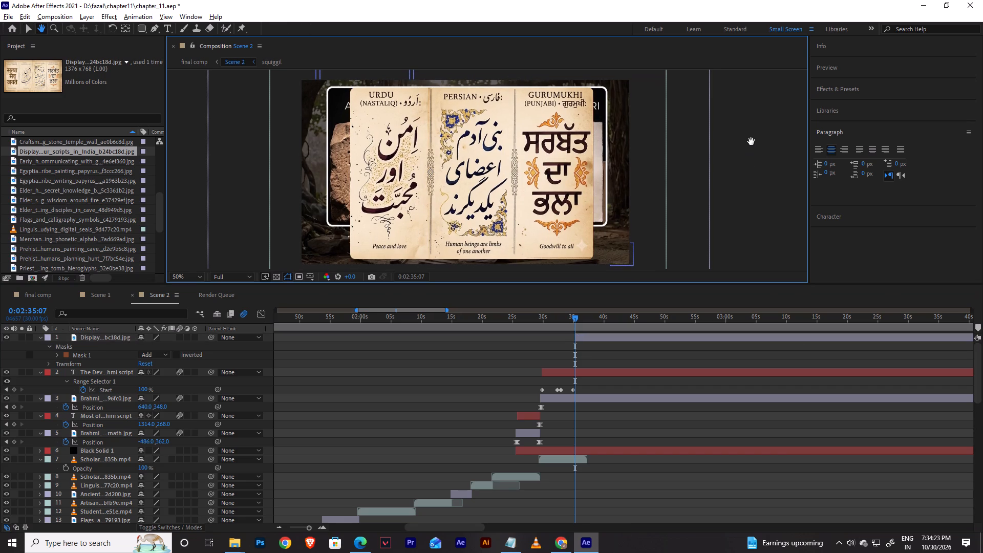
pyautogui.moveTo(751, 141); pyautogui.dragTo(751, 138)
pyautogui.moveTo(522, 197); pyautogui.dragTo(518, 193)
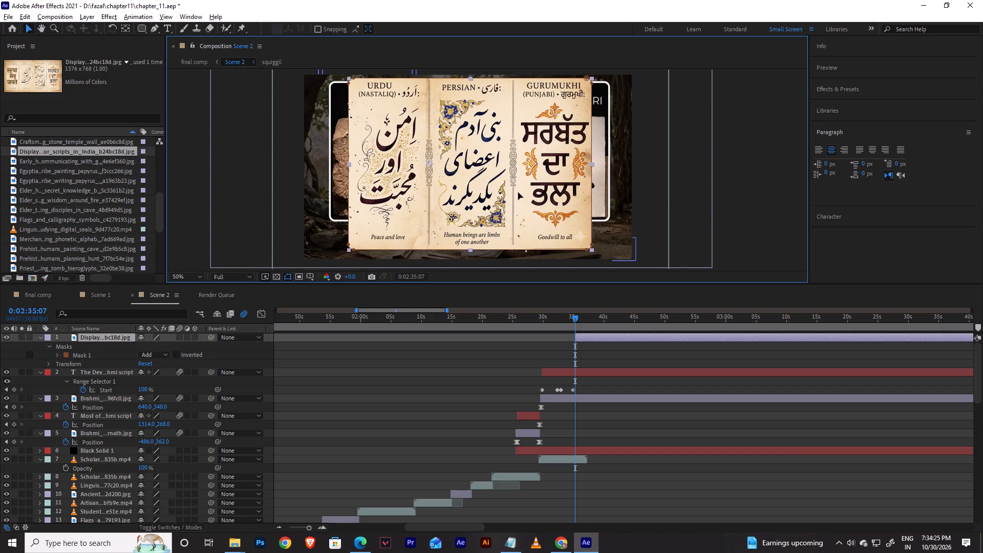
pyautogui.moveTo(518, 193); pyautogui.dragTo(515, 195)
pyautogui.click(749, 151)
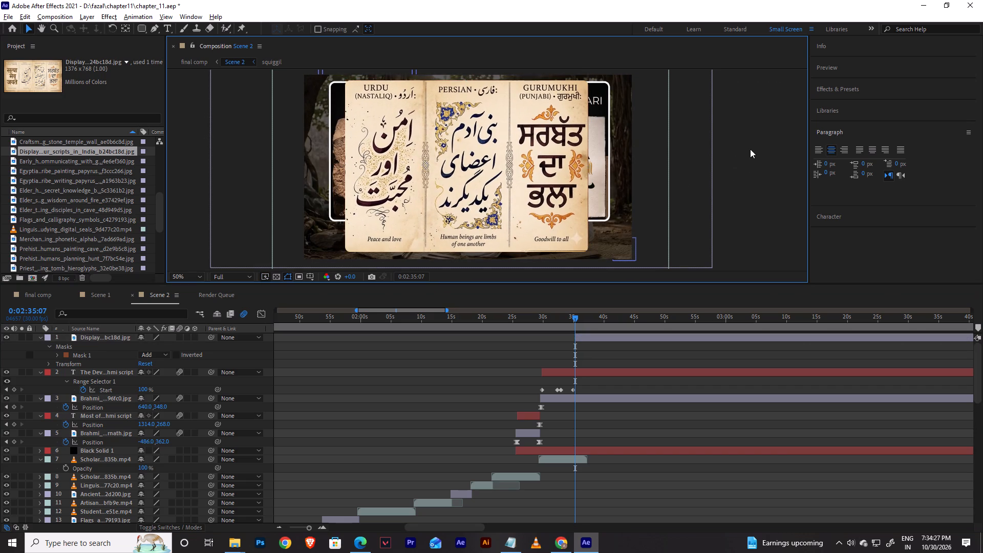
# Save the project and preview the narration over the scripts image up to about 0:02:36:24.
pyautogui.press('space')
pyautogui.click(757, 141)
pyautogui.hotkey('ctrl', 's')
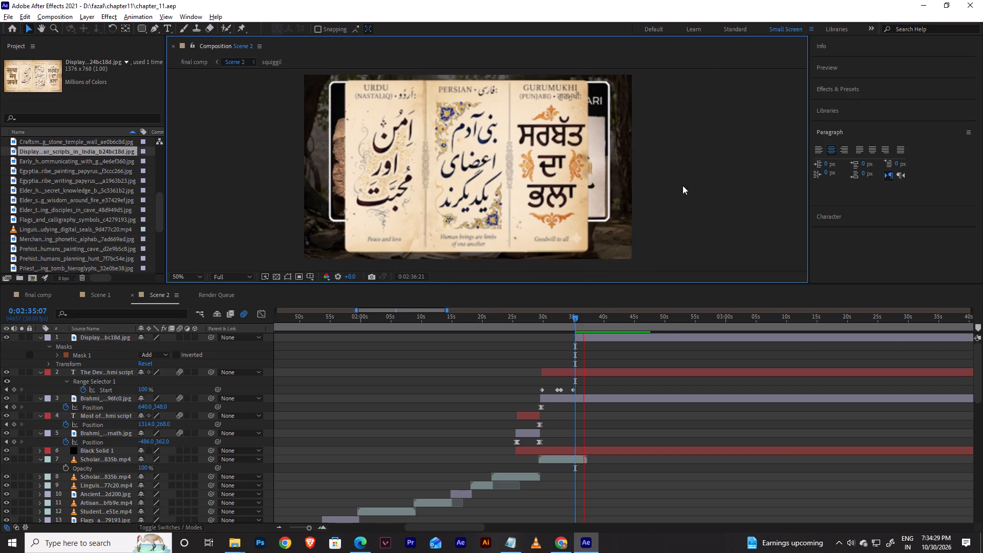
pyautogui.press('space')
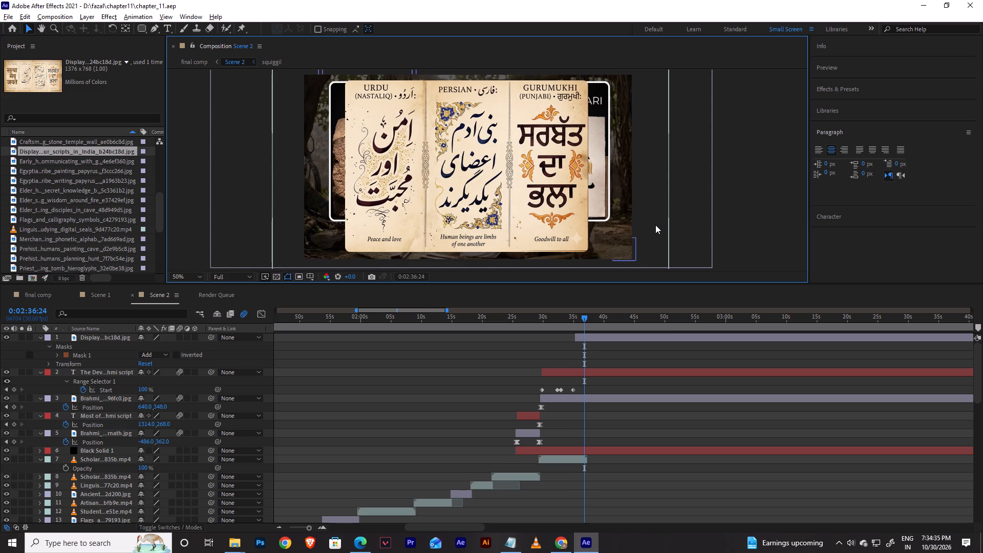
# Switch to Chrome, search Google for "nastaliq" in place of the torn paper search, and expand the AI overview.
pyautogui.click(567, 544)
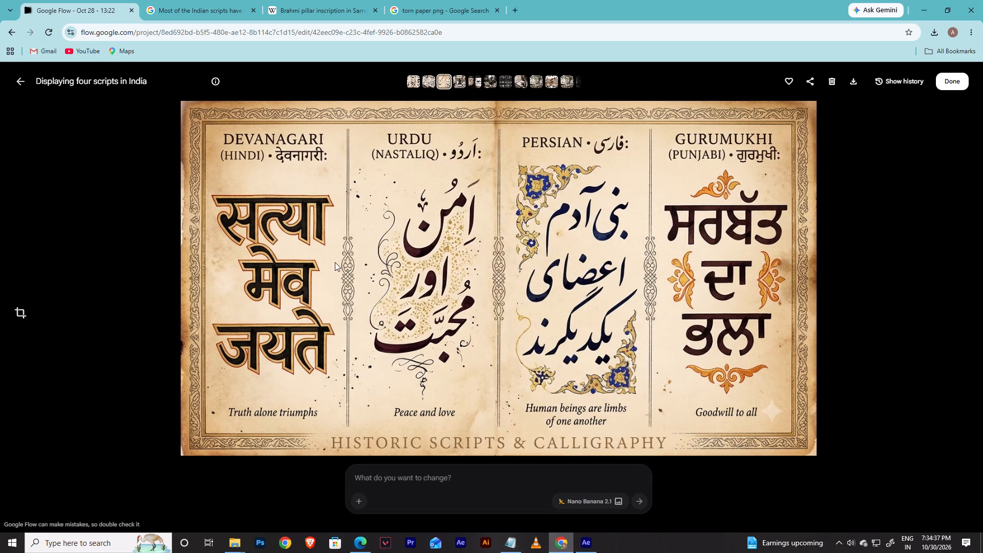
pyautogui.click(237, 0)
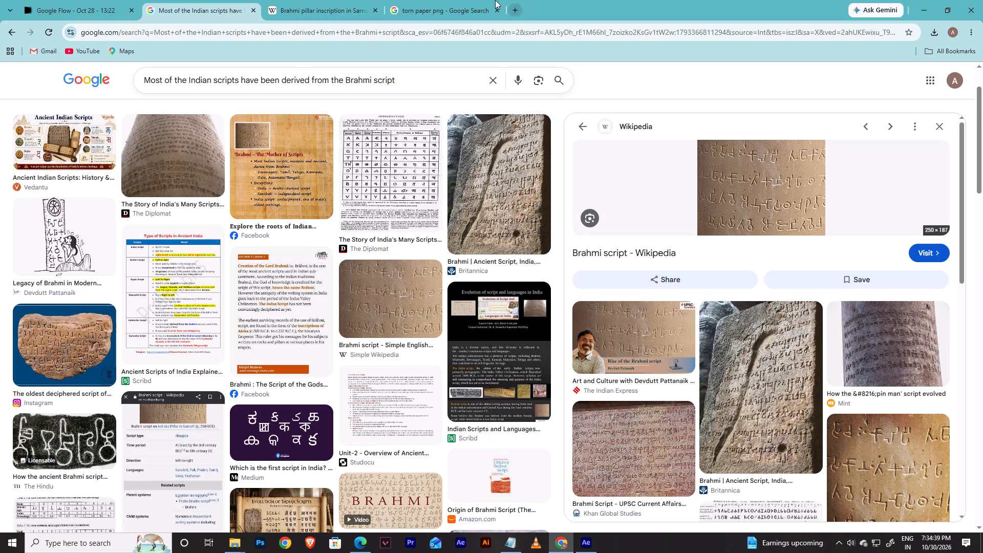
pyautogui.click(480, 0)
pyautogui.scroll(2, 183, 179)
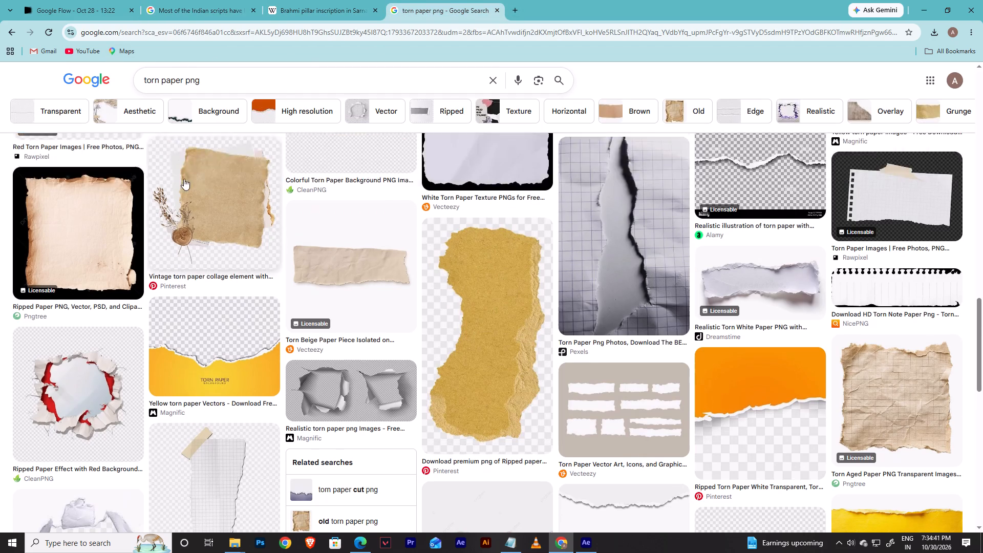
pyautogui.scroll(5, 184, 179)
pyautogui.scroll(20, 155, 135)
pyautogui.scroll(2, 155, 135)
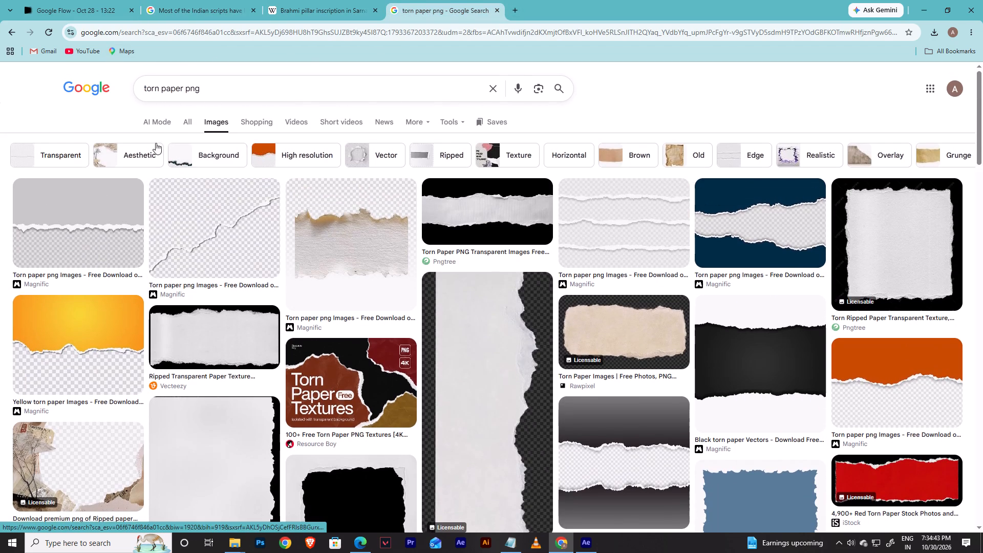
pyautogui.click(181, 125)
pyautogui.click(249, 89)
pyautogui.moveTo(232, 90); pyautogui.dragTo(118, 86)
pyautogui.hotkey('alt', 'Tab')
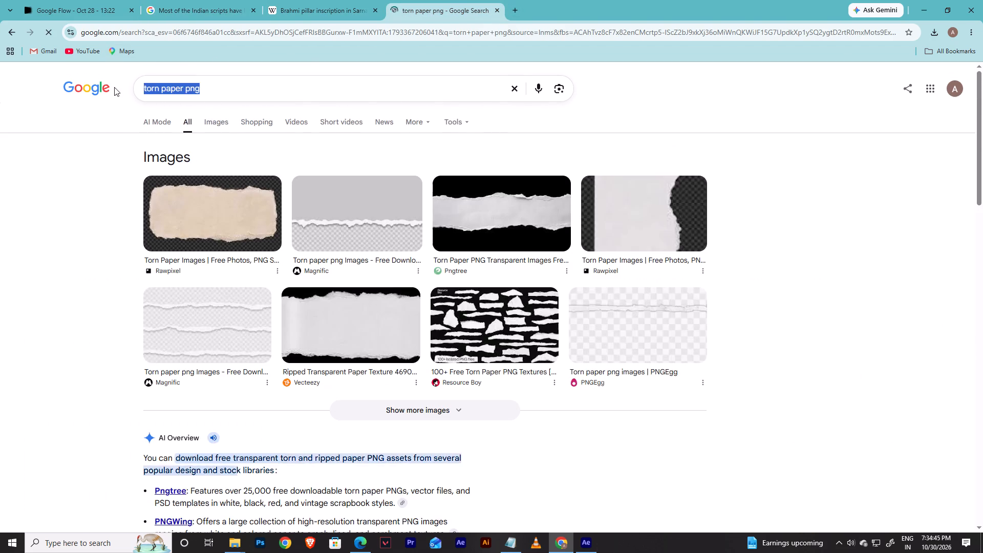
pyautogui.hotkey('alt', 'Tab')
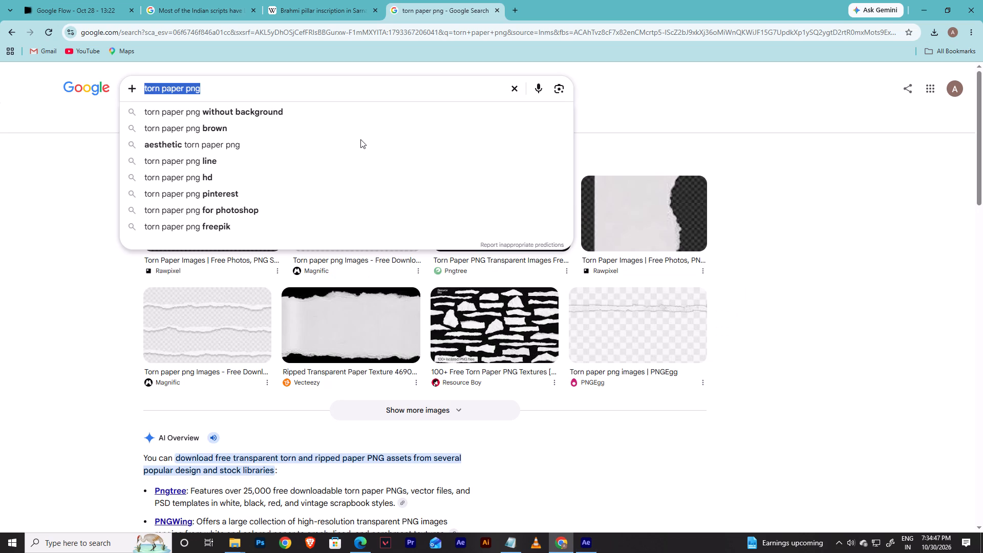
pyautogui.write('nasta')
pyautogui.press('alt+super+Tab')
pyautogui.hotkey('alt', 'Tab')
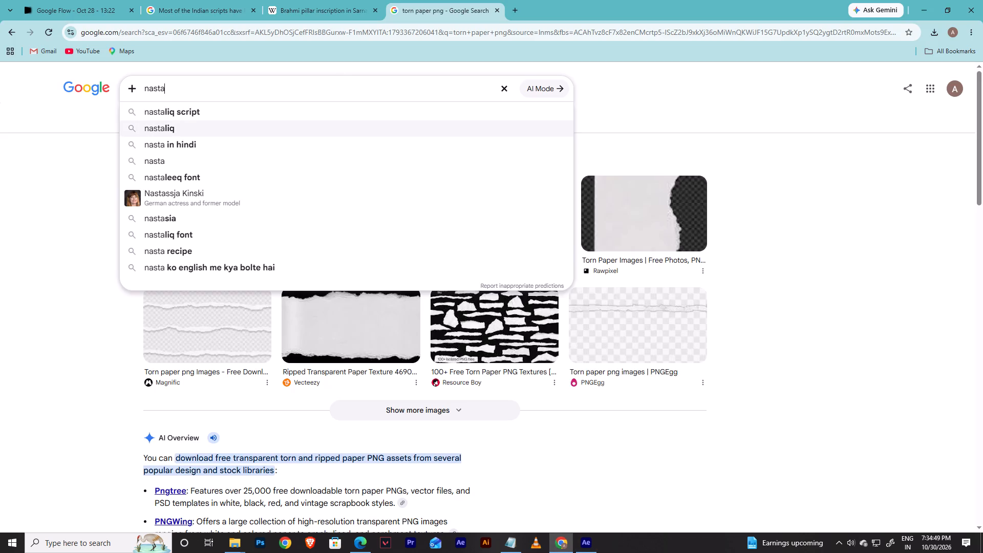
pyautogui.click(223, 121)
pyautogui.click(183, 91)
pyautogui.click(66, 176)
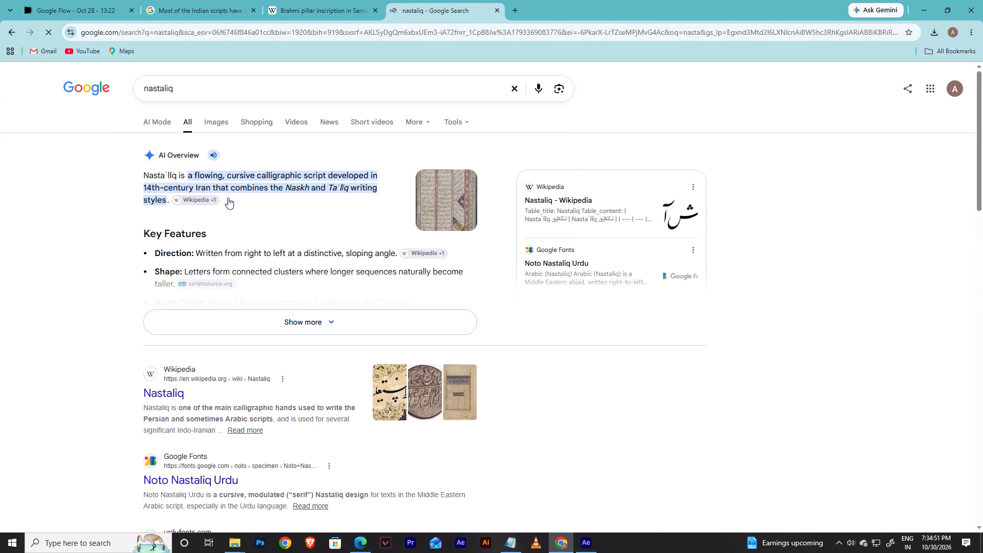
pyautogui.click(218, 309)
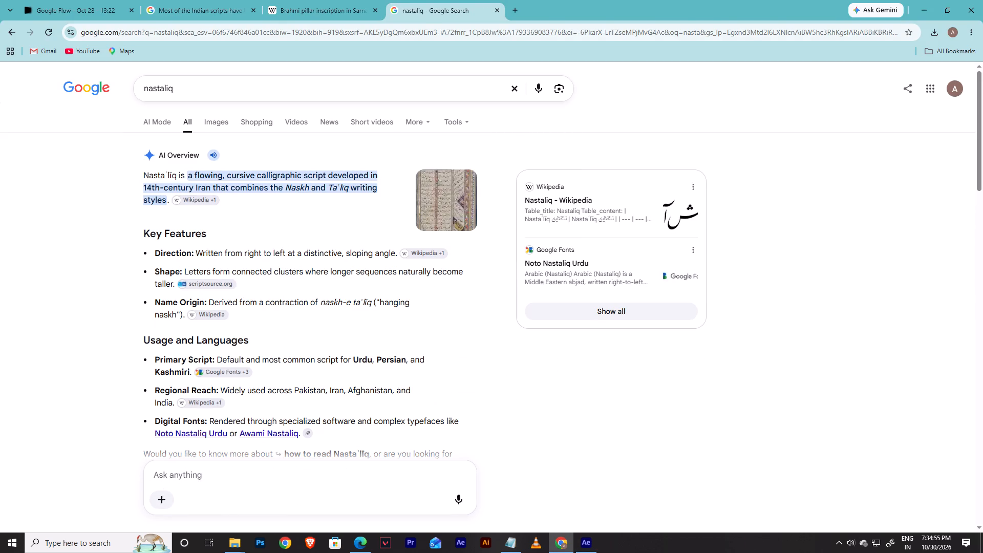
# Refine the search to "nastaliq script" and read the expanded AI overview.
pyautogui.click(190, 88)
pyautogui.press('space')
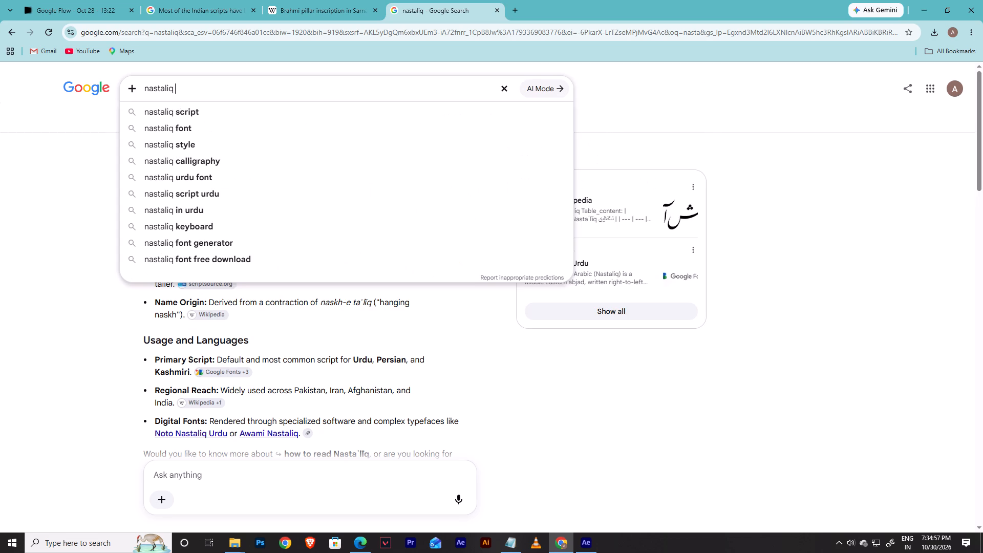
pyautogui.click(198, 110)
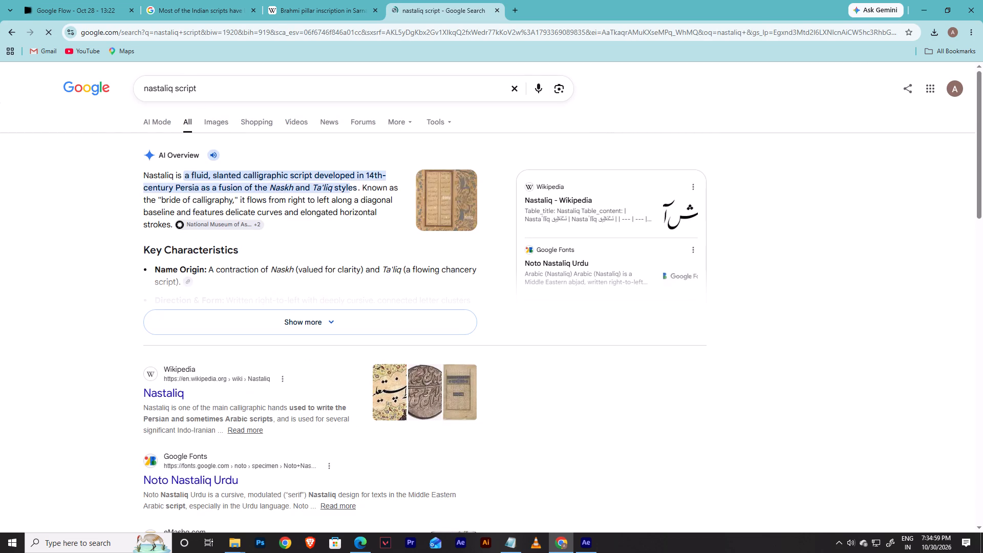
pyautogui.click(259, 308)
pyautogui.click(335, 247)
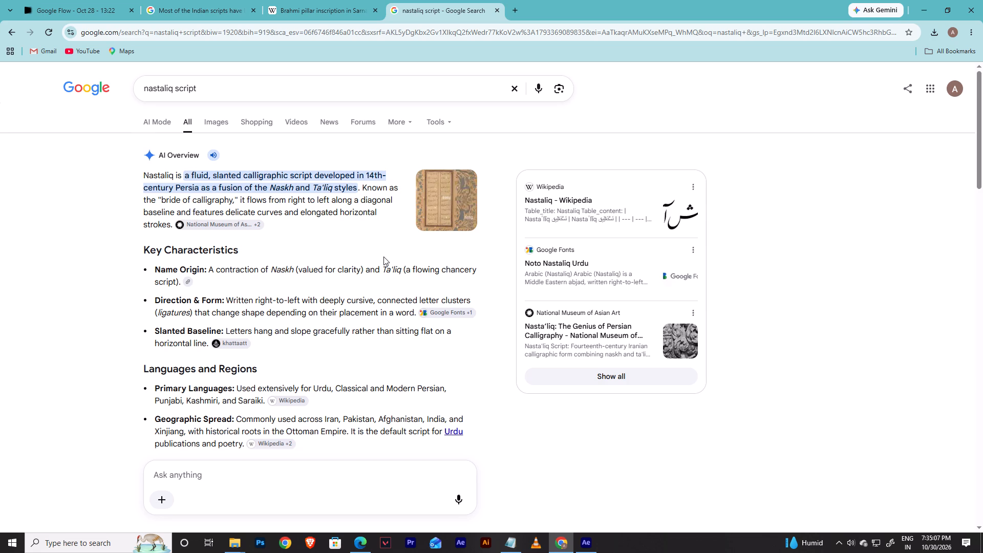
# Search Google for "nastaliq script urdu", view the overview, and return to the Scene 2 composition in After Effects.
pyautogui.click(252, 90)
pyautogui.press('space')
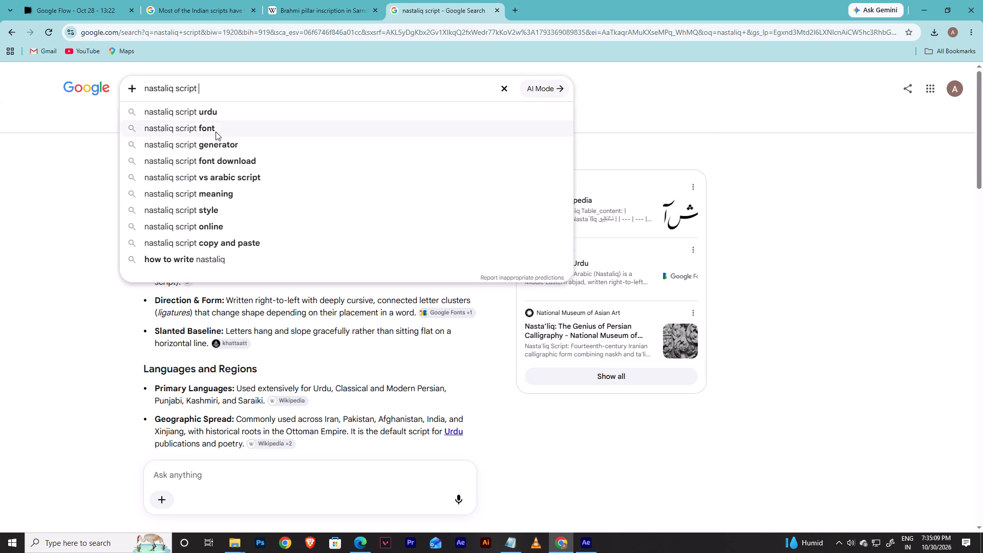
pyautogui.click(201, 118)
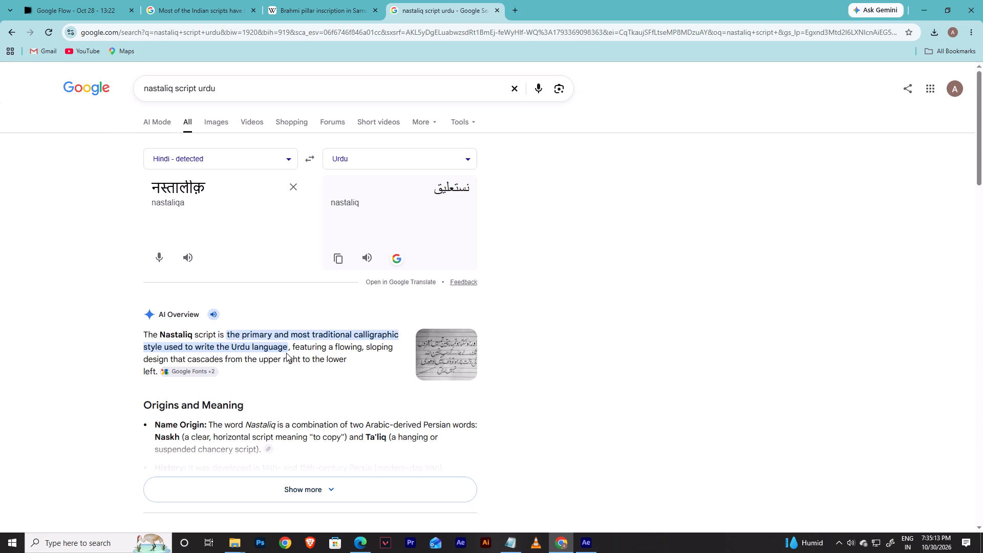
pyautogui.hotkey('alt', 'Tab')
pyautogui.keyDown('alt'); pyautogui.click(370, 296); pyautogui.keyUp('alt')
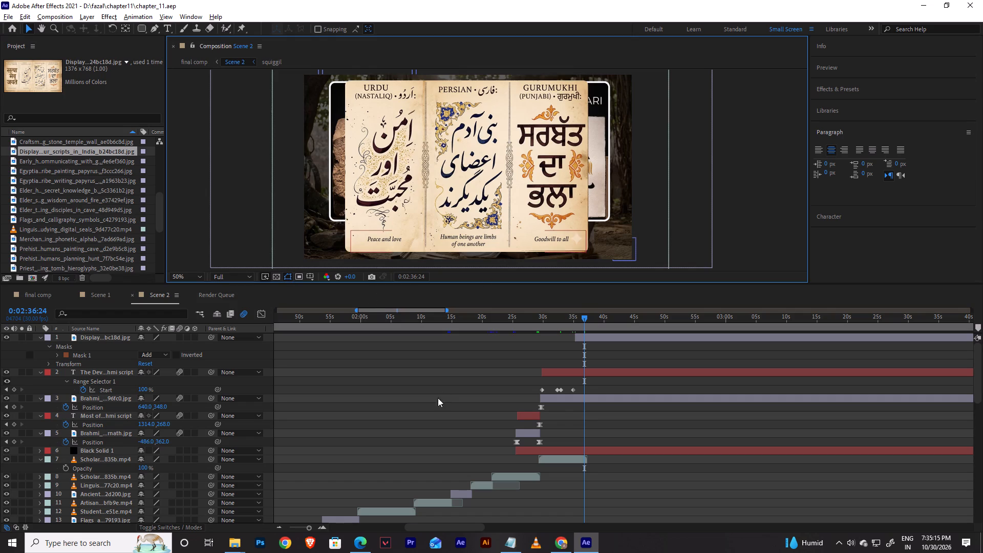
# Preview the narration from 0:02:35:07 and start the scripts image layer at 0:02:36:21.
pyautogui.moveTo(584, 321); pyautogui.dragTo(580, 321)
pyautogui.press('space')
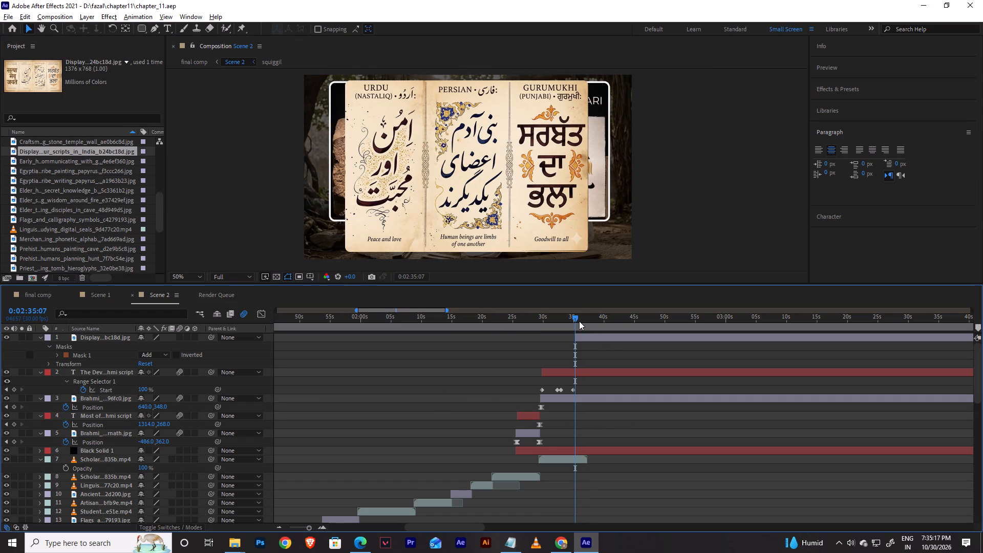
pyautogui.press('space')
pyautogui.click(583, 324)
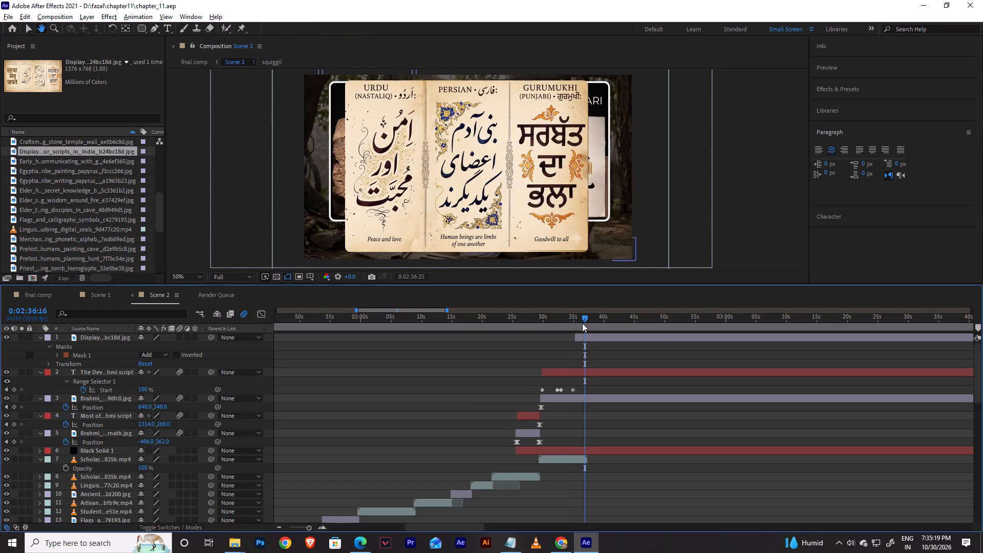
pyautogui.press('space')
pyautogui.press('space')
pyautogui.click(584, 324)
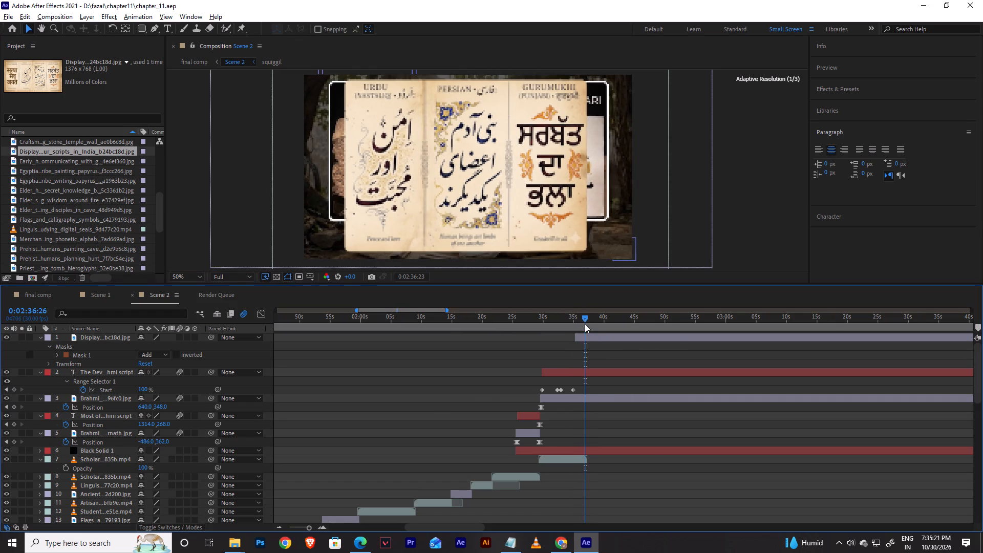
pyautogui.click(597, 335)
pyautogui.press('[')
# Replay the narration around the start of the scripts image layer to check its timing.
pyautogui.press('space')
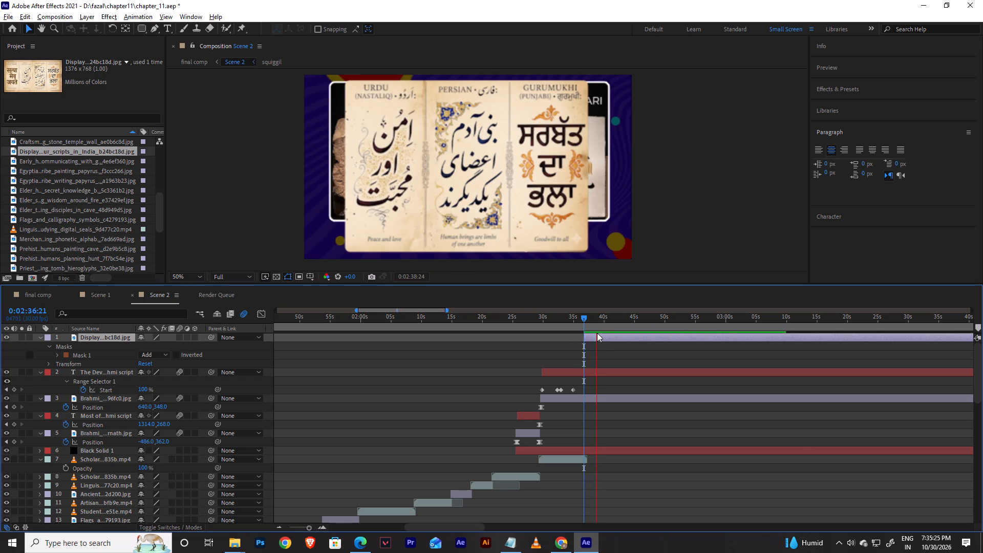
pyautogui.press('space')
pyautogui.moveTo(590, 325); pyautogui.dragTo(586, 326)
pyautogui.press('space')
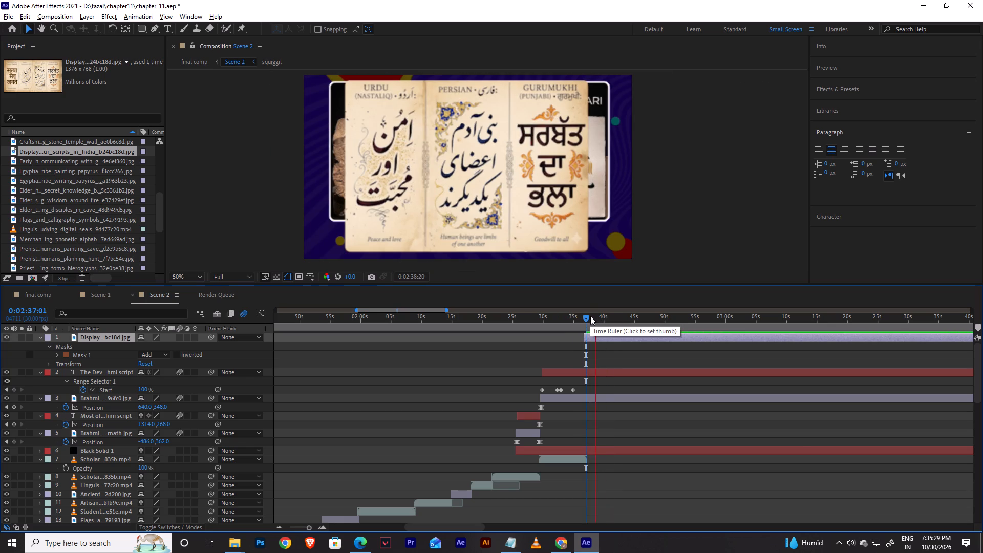
pyautogui.press('space')
pyautogui.moveTo(589, 316); pyautogui.dragTo(584, 318)
pyautogui.press('space')
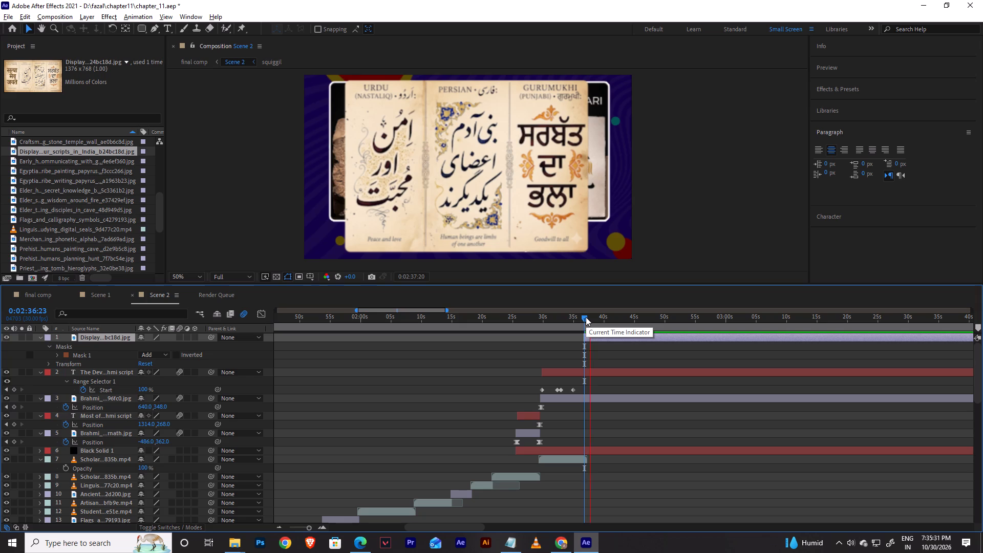
pyautogui.press('space')
# Duplicate the scholar background video, start the copy at 0:02:36:21, and save the project.
pyautogui.keyDown('shift'); pyautogui.moveTo(586, 319); pyautogui.dragTo(581, 322); pyautogui.keyUp('shift')
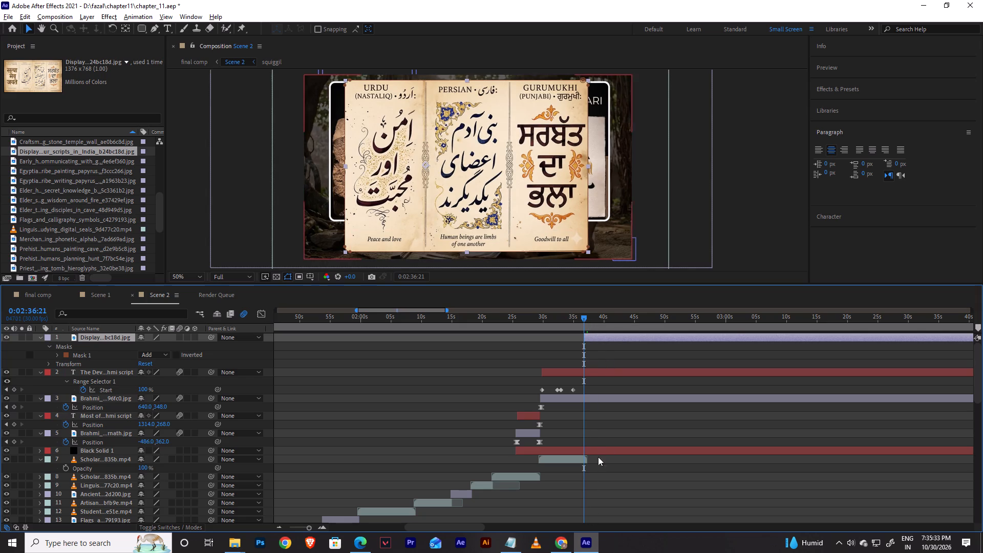
pyautogui.click(573, 464)
pyautogui.click(569, 460)
pyautogui.hotkey('ctrl', 'd')
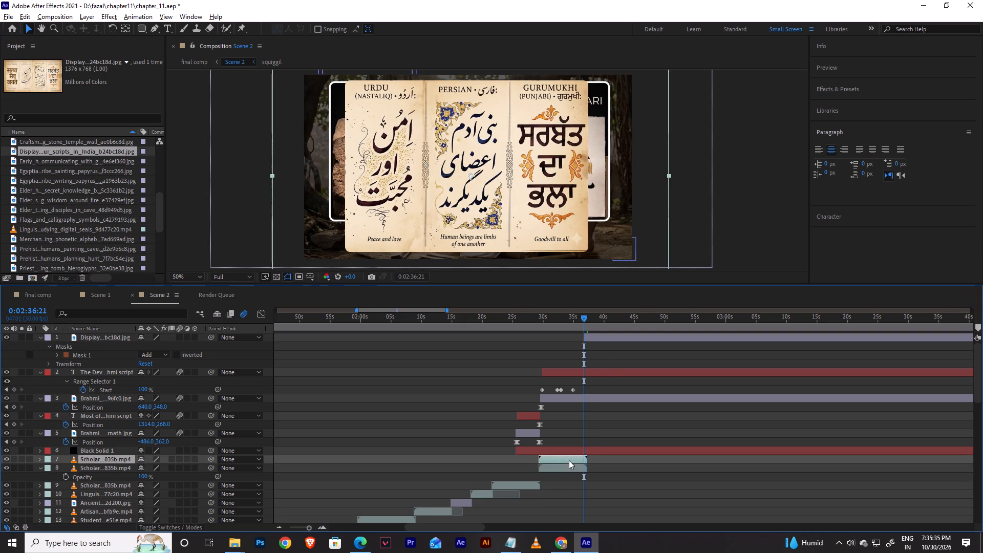
pyautogui.press('[')
pyautogui.click(625, 491)
pyautogui.hotkey('ctrl', 's')
pyautogui.click(617, 478)
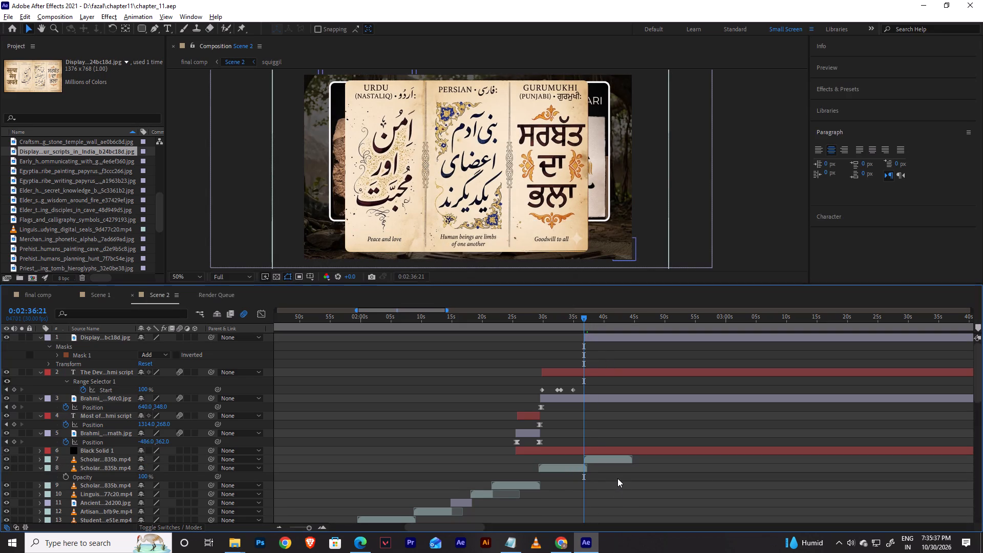
pyautogui.hotkey('ctrl', 's')
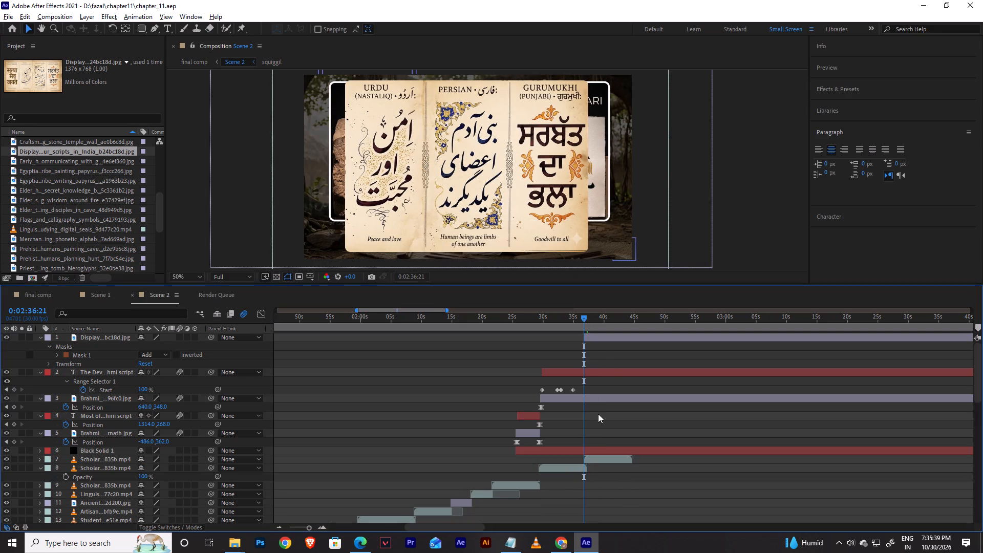
# Keyframe the framed Brahmi picture's exit from 640, 348 to 640, -296 at 0:02:36:21 by reusing its entrance keyframe.
pyautogui.click(598, 414)
pyautogui.click(594, 371)
pyautogui.click(594, 398)
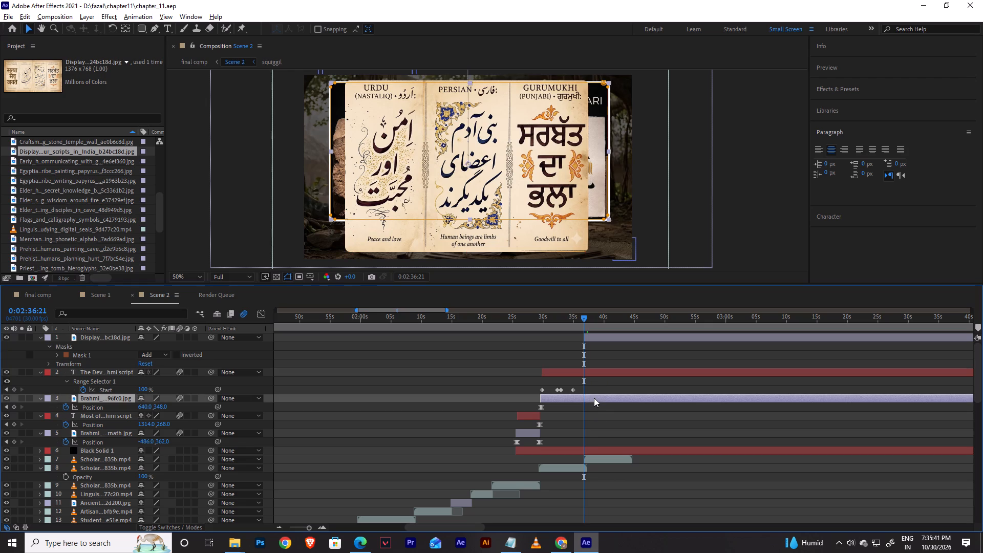
pyautogui.press('=')
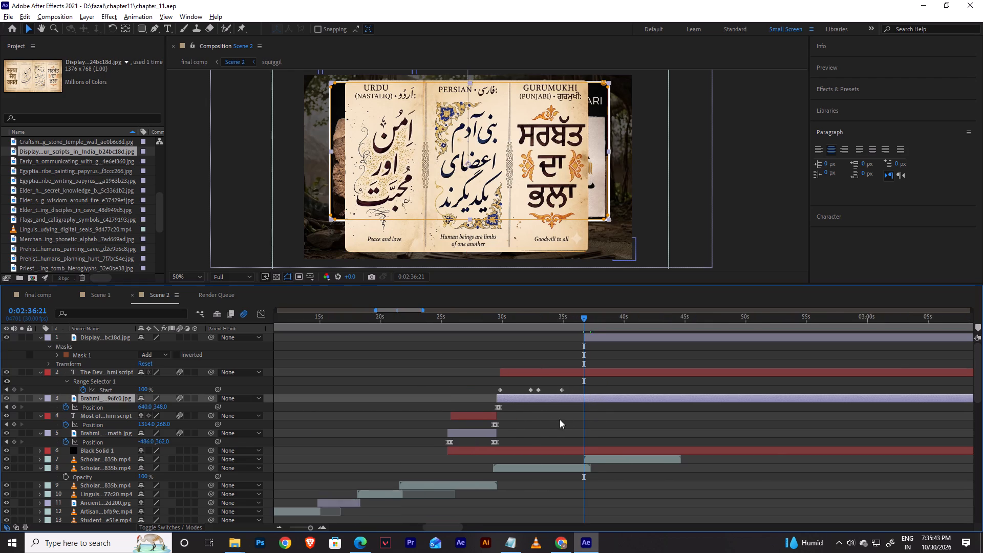
pyautogui.press('=')
pyautogui.moveTo(448, 409); pyautogui.dragTo(414, 413)
pyautogui.hotkey('ctrl', 'c')
pyautogui.hotkey('ctrl', 'v')
pyautogui.moveTo(399, 402); pyautogui.dragTo(413, 417)
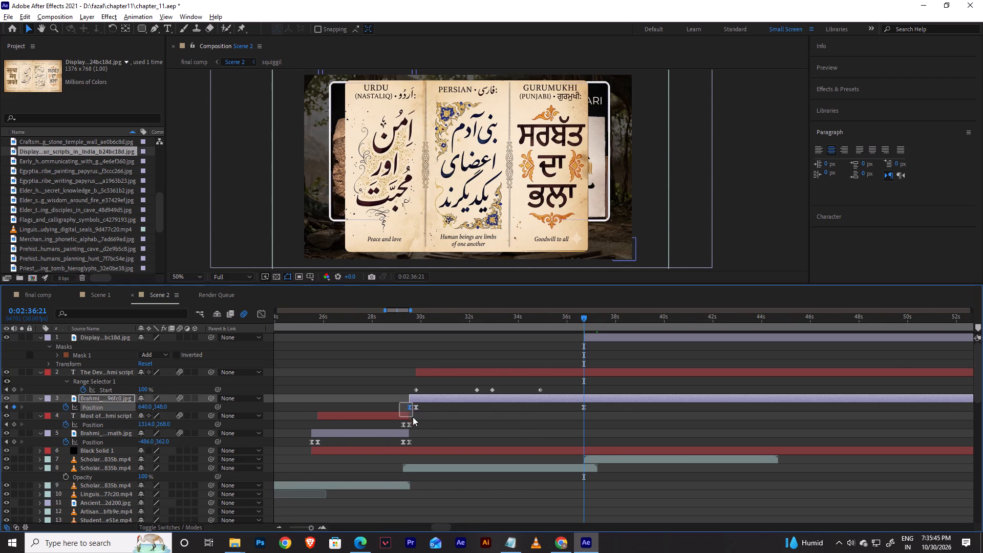
pyautogui.moveTo(413, 417); pyautogui.dragTo(413, 417)
pyautogui.hotkey('ctrl', 'c')
pyautogui.moveTo(584, 406); pyautogui.dragTo(579, 409)
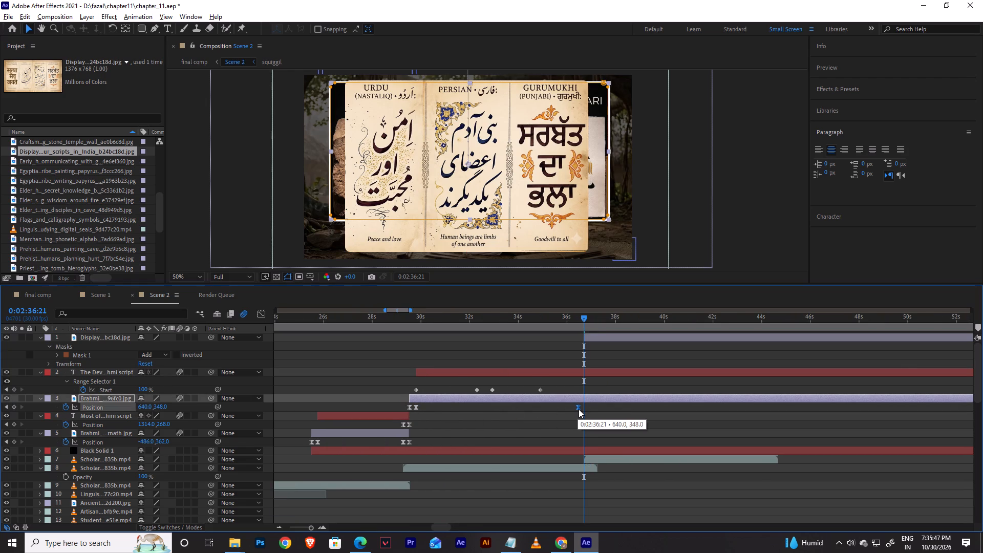
pyautogui.moveTo(579, 409); pyautogui.dragTo(580, 409)
pyautogui.hotkey('ctrl', 'v')
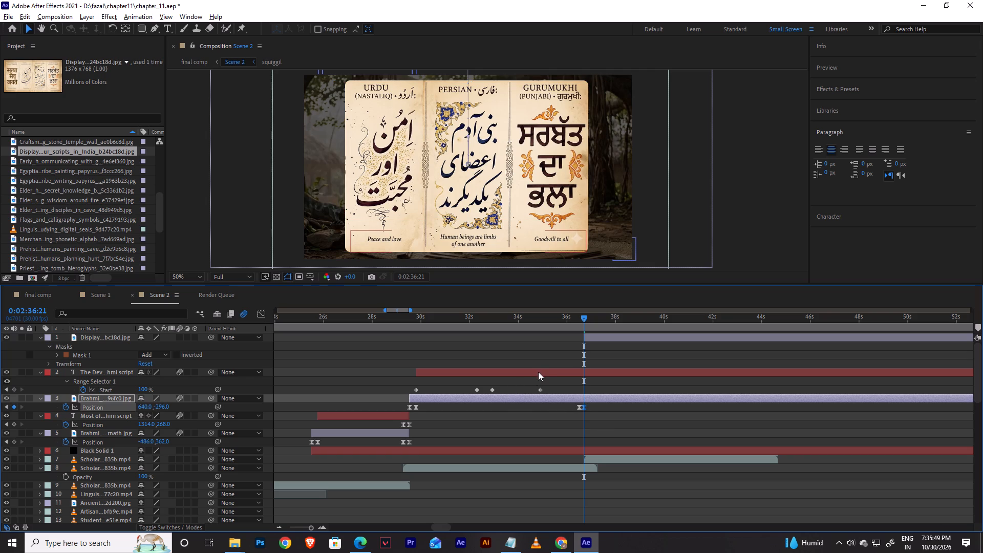
# Animate the Devanagari caption's position from 646, 636 at 0:02:36:15 to 646, 800 at 0:02:36:21 with Easy Ease, saving the project.
pyautogui.click(538, 372)
pyautogui.keyDown('shift'); pyautogui.click(575, 317); pyautogui.keyUp('shift')
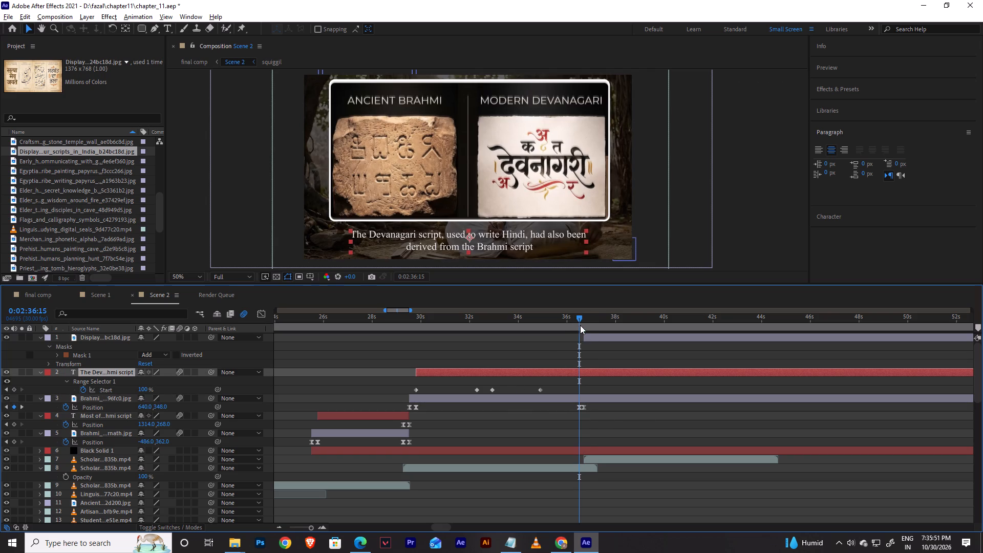
pyautogui.press('p')
pyautogui.click(69, 382)
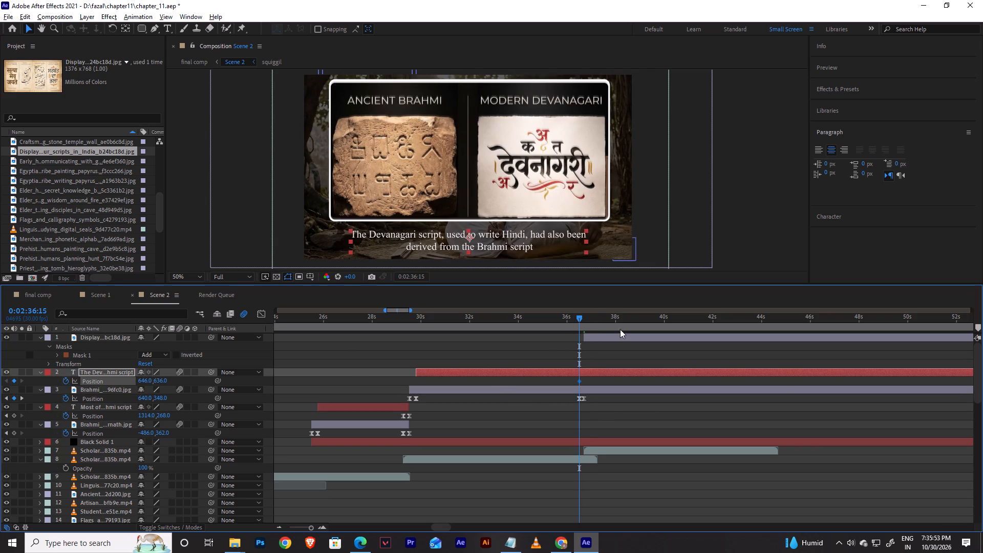
pyautogui.keyDown('shift'); pyautogui.moveTo(582, 320); pyautogui.dragTo(588, 317); pyautogui.keyUp('shift')
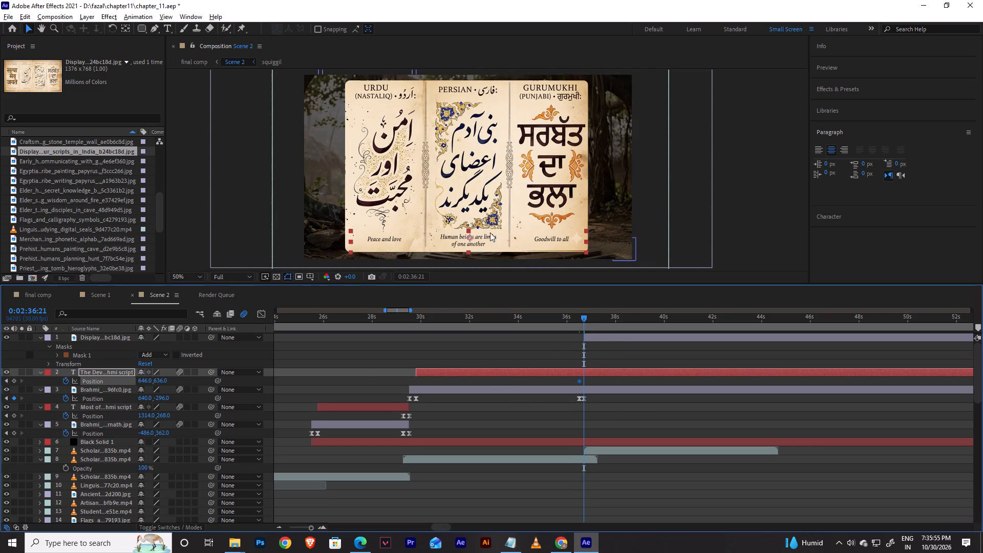
pyautogui.scroll(-1, 530, 200)
pyautogui.press('v')
pyautogui.moveTo(514, 206); pyautogui.dragTo(514, 227)
pyautogui.scroll(1, 595, 228)
pyautogui.press('space')
pyautogui.moveTo(655, 217); pyautogui.dragTo(658, 171)
pyautogui.hotkey('ctrl', 's')
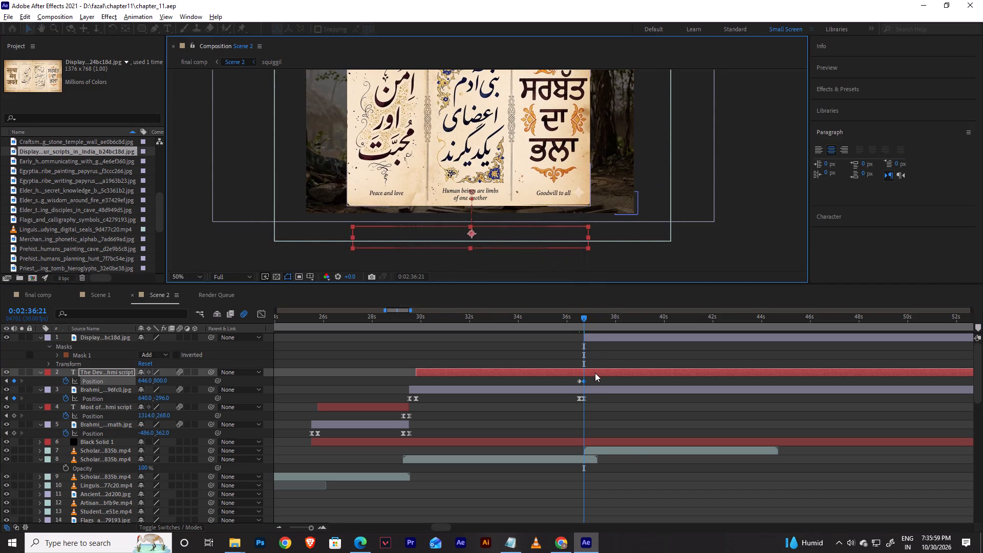
pyautogui.moveTo(570, 378); pyautogui.dragTo(587, 383)
pyautogui.press('F9')
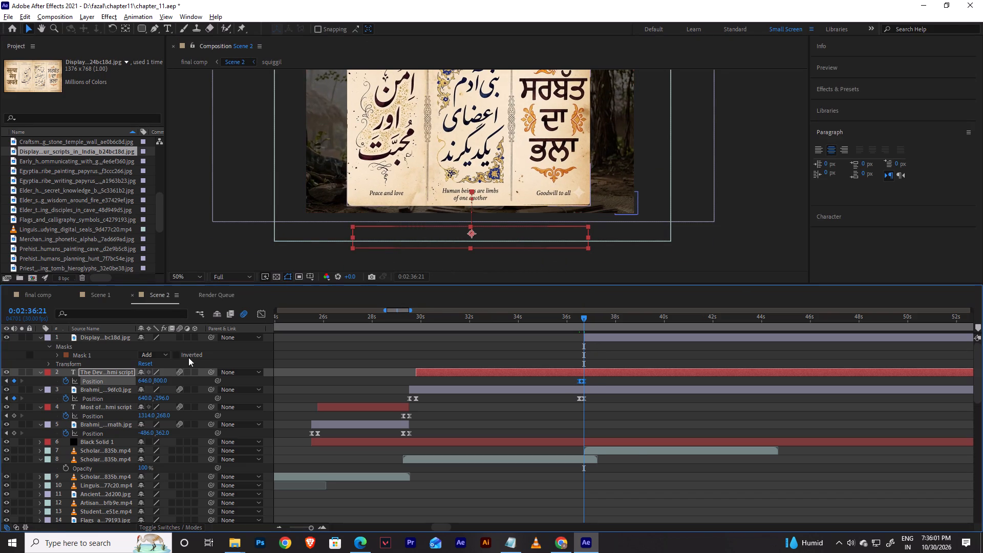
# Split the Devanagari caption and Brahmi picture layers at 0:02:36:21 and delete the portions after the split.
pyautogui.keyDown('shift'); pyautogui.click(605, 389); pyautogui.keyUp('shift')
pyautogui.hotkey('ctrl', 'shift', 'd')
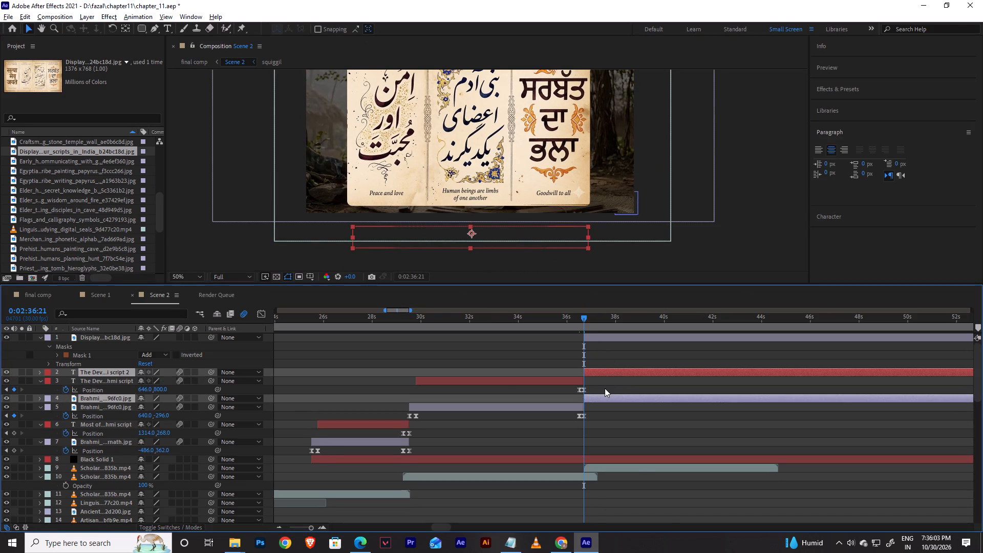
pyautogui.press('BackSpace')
# Preview the transition from the Brahmi picture and caption to the scripts image against the narration.
pyautogui.keyDown('shift'); pyautogui.click(576, 321); pyautogui.keyUp('shift')
pyautogui.press('space')
pyautogui.press('space')
pyautogui.keyDown('shift'); pyautogui.click(576, 321); pyautogui.keyUp('shift')
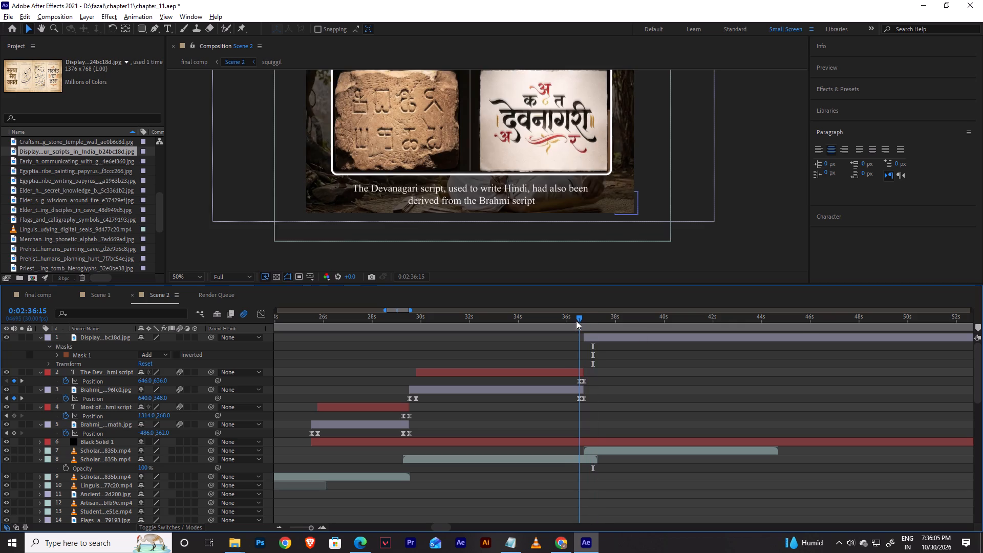
pyautogui.scroll(-1, 602, 174)
pyautogui.press('space')
pyautogui.press('space')
pyautogui.keyDown('shift'); pyautogui.click(591, 332); pyautogui.keyUp('shift')
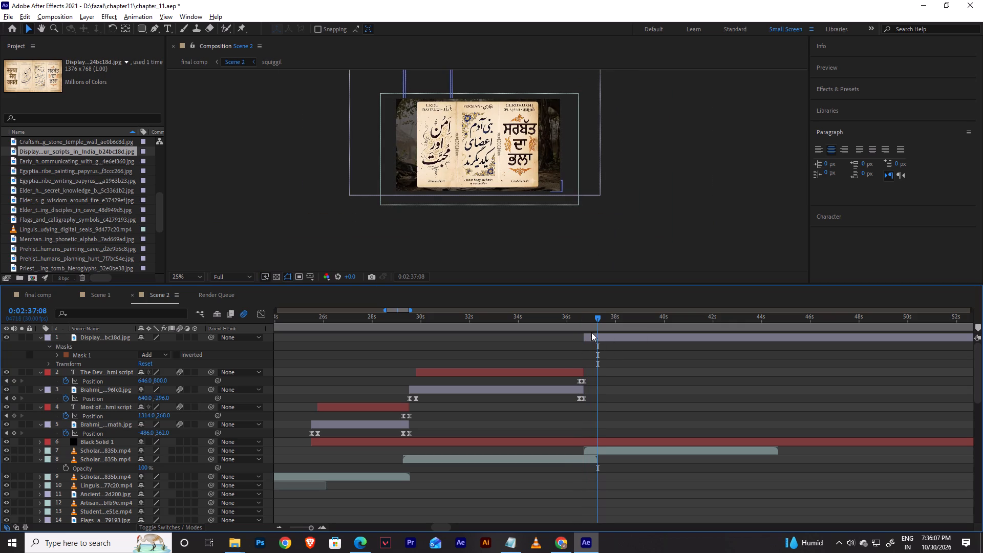
pyautogui.click(591, 322)
pyautogui.press('space')
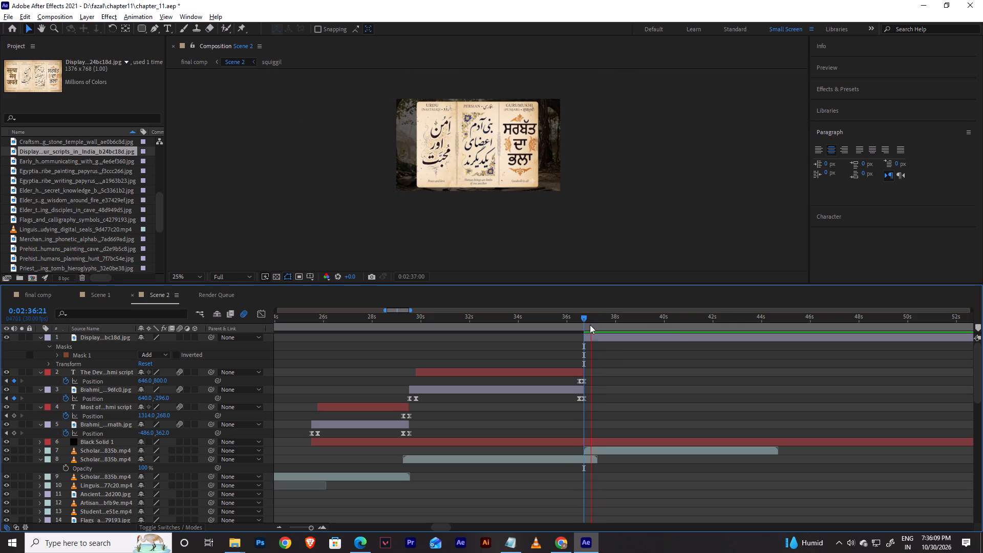
pyautogui.press('space')
pyautogui.moveTo(583, 325); pyautogui.dragTo(547, 334)
pyautogui.press('space')
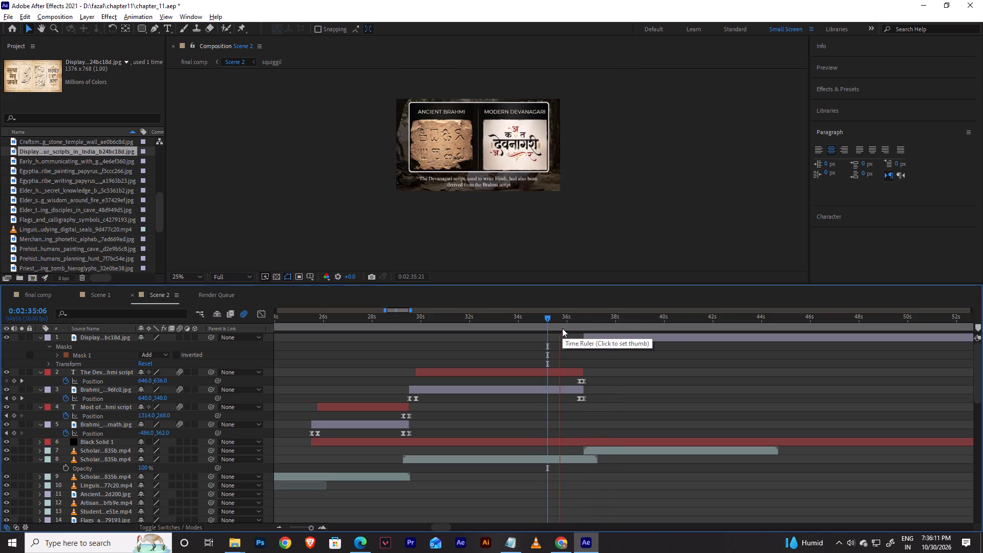
pyautogui.press('space')
# Shift the exit position keyframes of the Devanagari caption and Brahmi picture earlier, ending at 0:02:36:06, and preview.
pyautogui.click(581, 327)
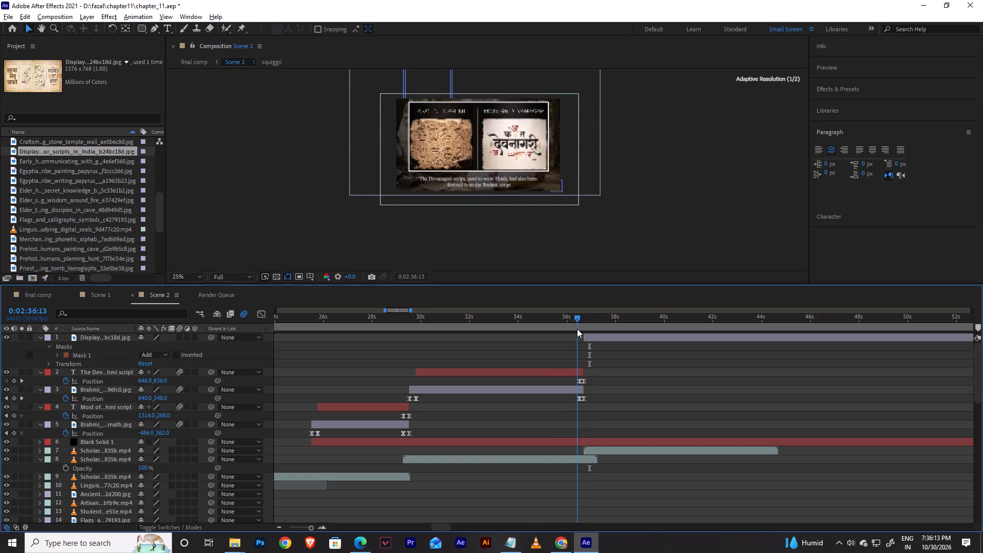
pyautogui.moveTo(570, 408); pyautogui.dragTo(597, 375)
pyautogui.moveTo(583, 381); pyautogui.dragTo(576, 382)
pyautogui.press('space')
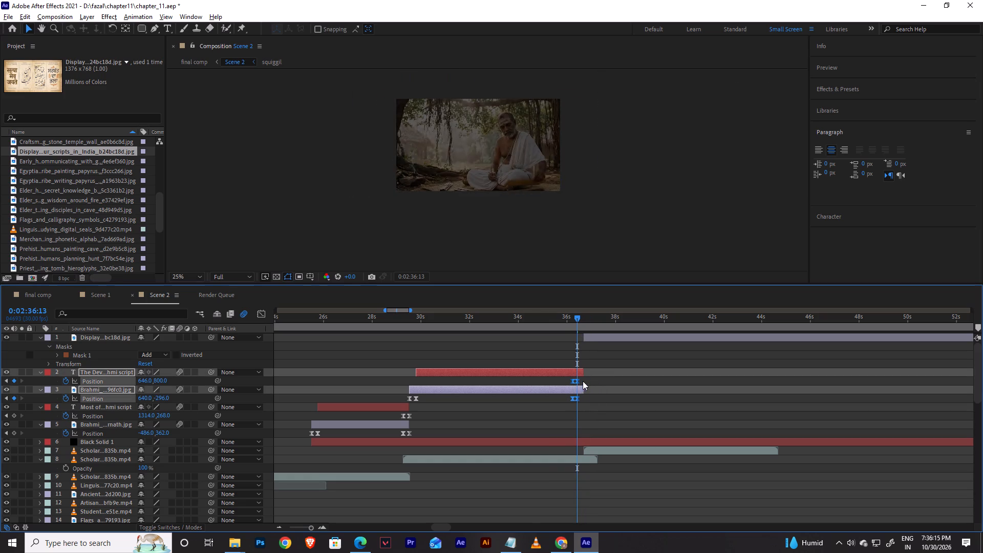
pyautogui.press('space')
pyautogui.click(573, 324)
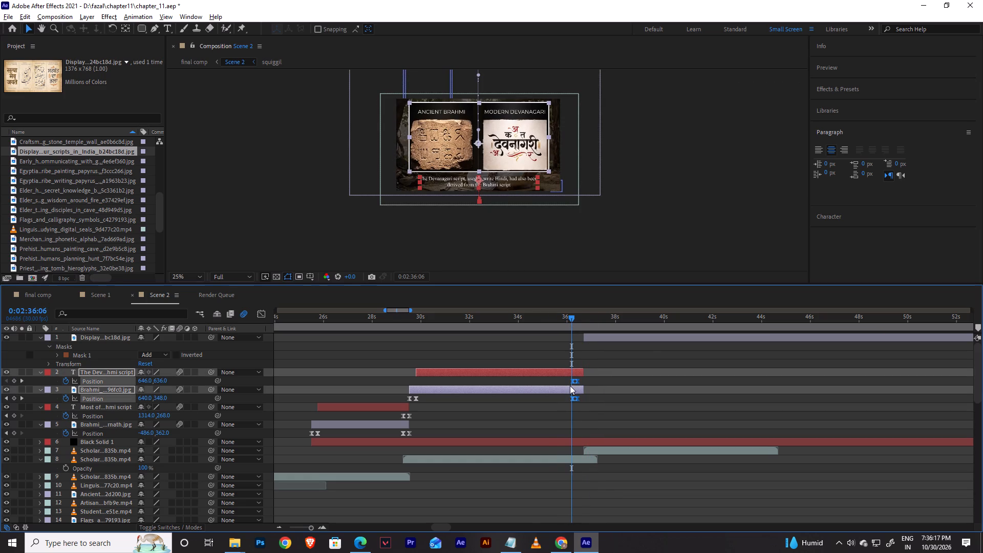
pyautogui.click(578, 382)
pyautogui.press('space')
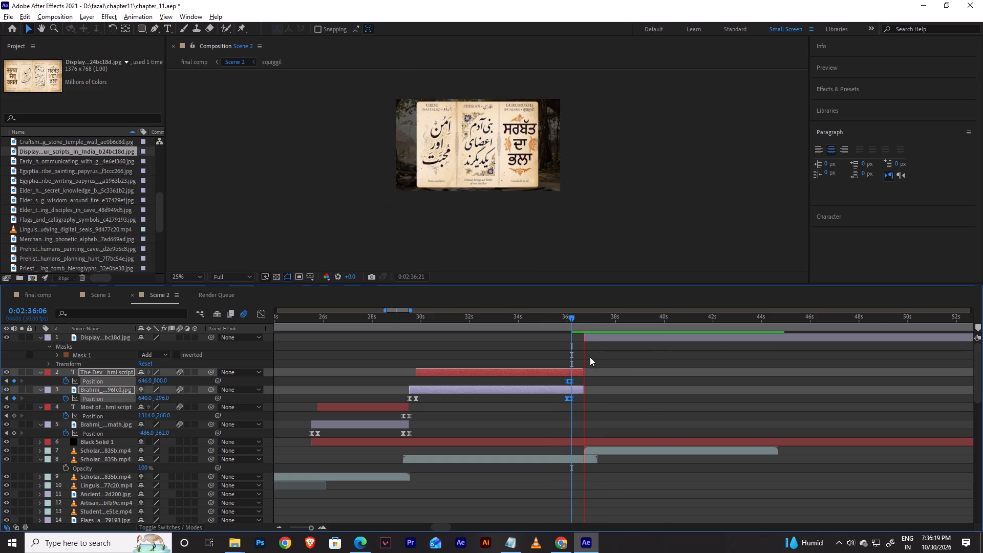
pyautogui.press('space')
# Split the Devanagari caption and Brahmi picture layers at 0:02:36:06 and delete the portions after the split.
pyautogui.keyDown('shift'); pyautogui.moveTo(581, 328); pyautogui.dragTo(575, 330); pyautogui.keyUp('shift')
pyautogui.hotkey('ctrl', 'shift', 'd')
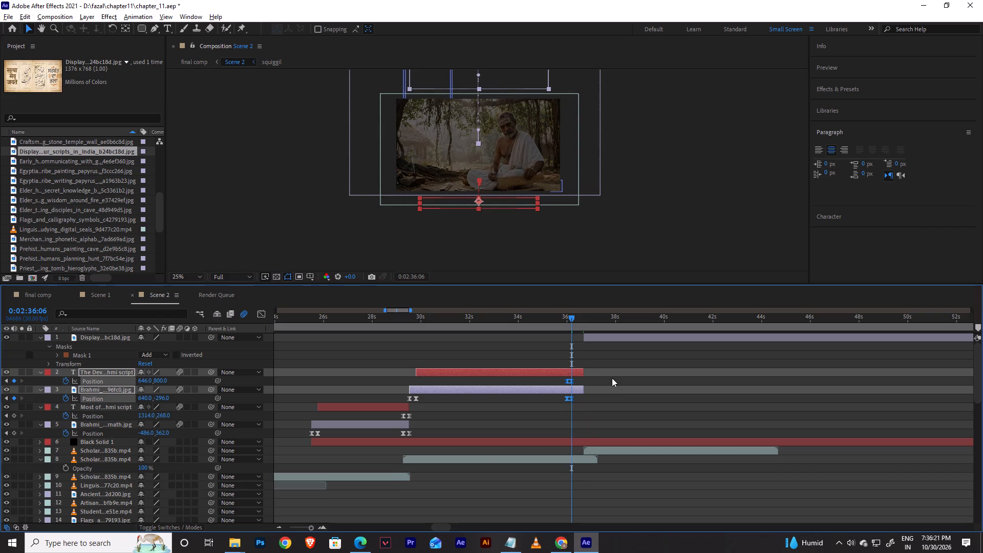
pyautogui.press('BackSpace')
# Start the scripts image layer at 0:02:36:06 and keep that layer selected.
pyautogui.click(597, 338)
pyautogui.press('[')
pyautogui.click(600, 353)
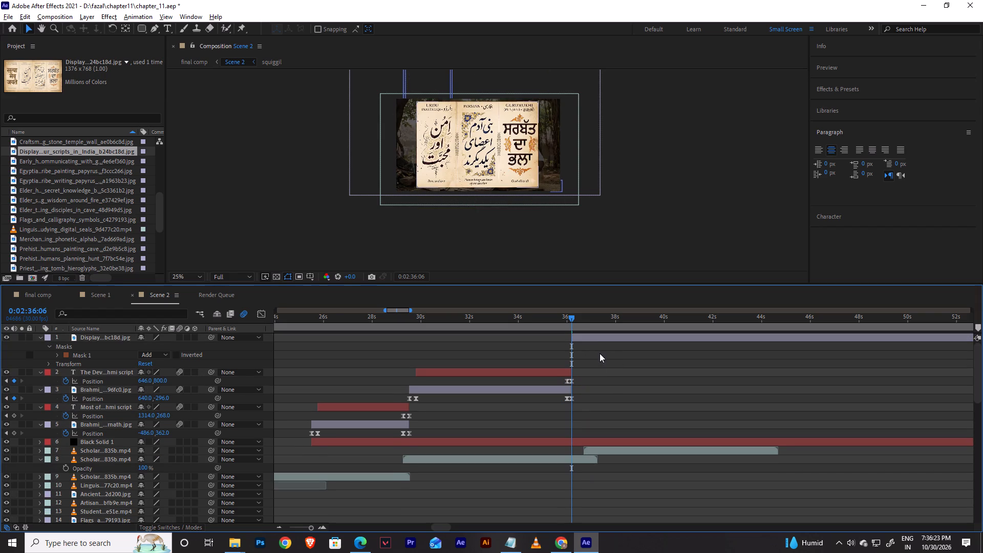
pyautogui.click(594, 336)
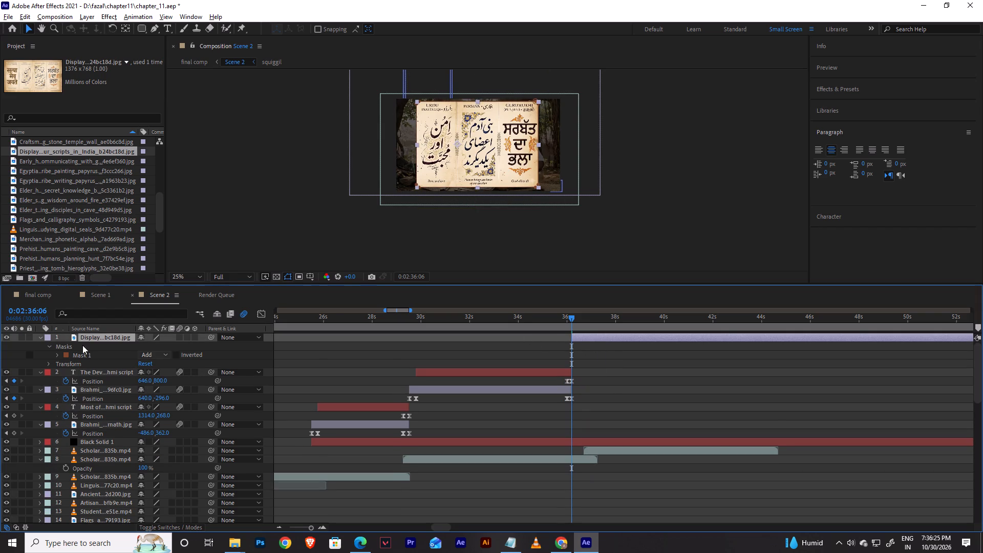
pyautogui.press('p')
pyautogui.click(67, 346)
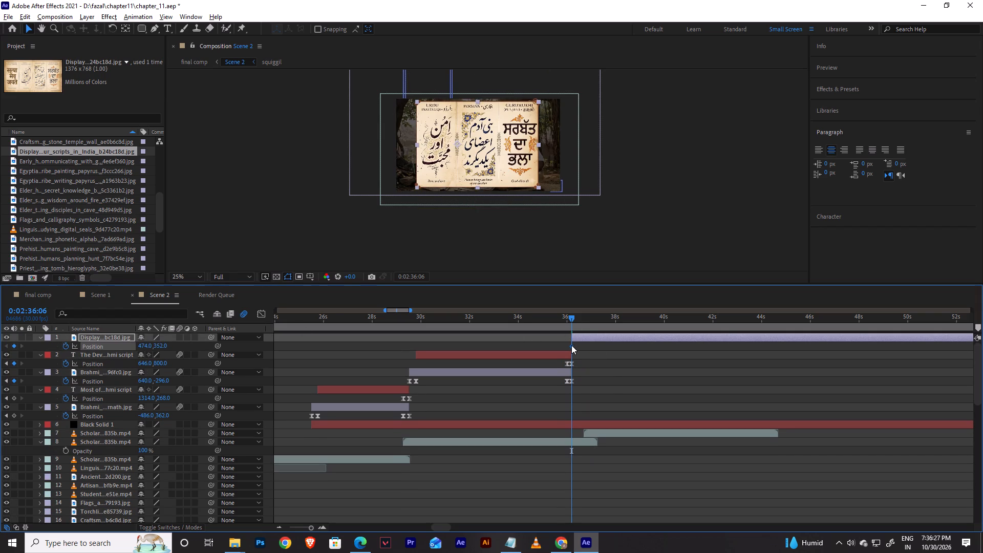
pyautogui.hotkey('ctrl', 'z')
# Keyframe the scripts image's scale from 0% at 0:02:36:06 to 100% at 0:02:36:13, and turn on its motion blur.
pyautogui.press('s')
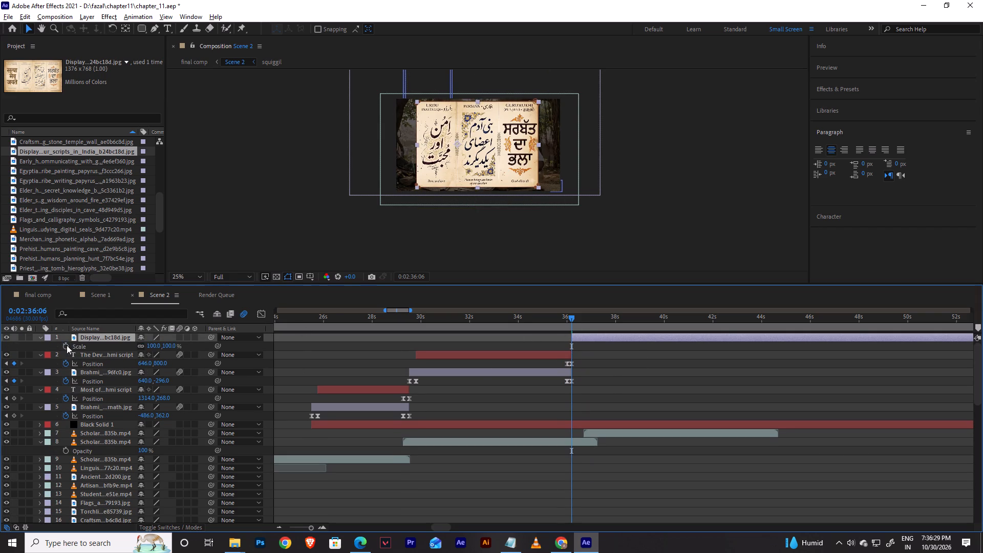
pyautogui.click(67, 345)
pyautogui.moveTo(572, 348); pyautogui.dragTo(578, 347)
pyautogui.click(155, 347)
pyautogui.press('0')
pyautogui.press('Return')
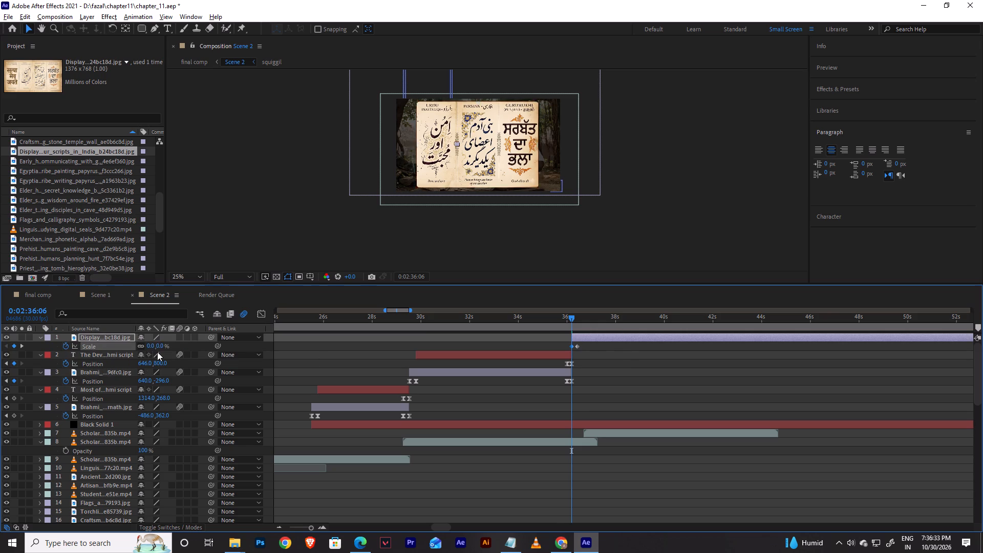
pyautogui.doubleClick(176, 338)
# Apply Easy Ease to both scale keyframes of the scripts image layer.
pyautogui.moveTo(621, 352); pyautogui.dragTo(528, 351)
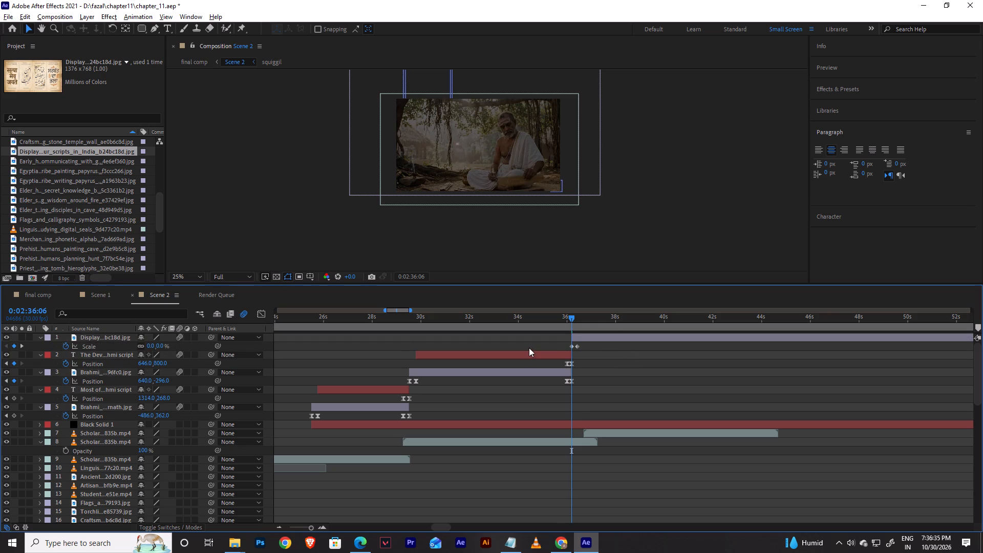
pyautogui.moveTo(540, 343); pyautogui.dragTo(611, 347)
pyautogui.press('F9')
pyautogui.click(627, 350)
# Lengthen the first scale keyframe's outgoing ease in the speed graph for a slower start, preview it, and leave the Graph Editor.
pyautogui.press('=')
pyautogui.press('=')
pyautogui.press('=')
pyautogui.moveTo(625, 345); pyautogui.dragTo(477, 361)
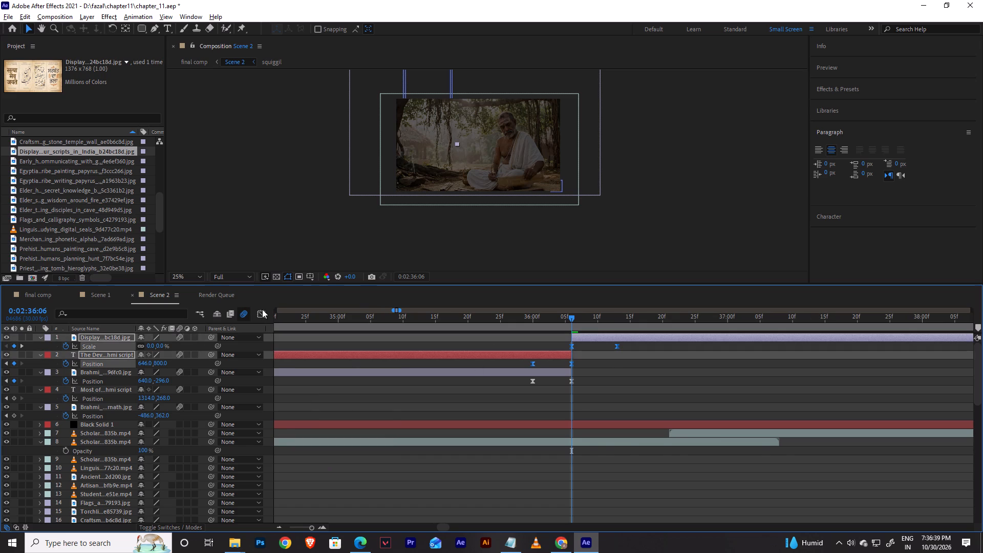
pyautogui.click(263, 309)
pyautogui.click(573, 496)
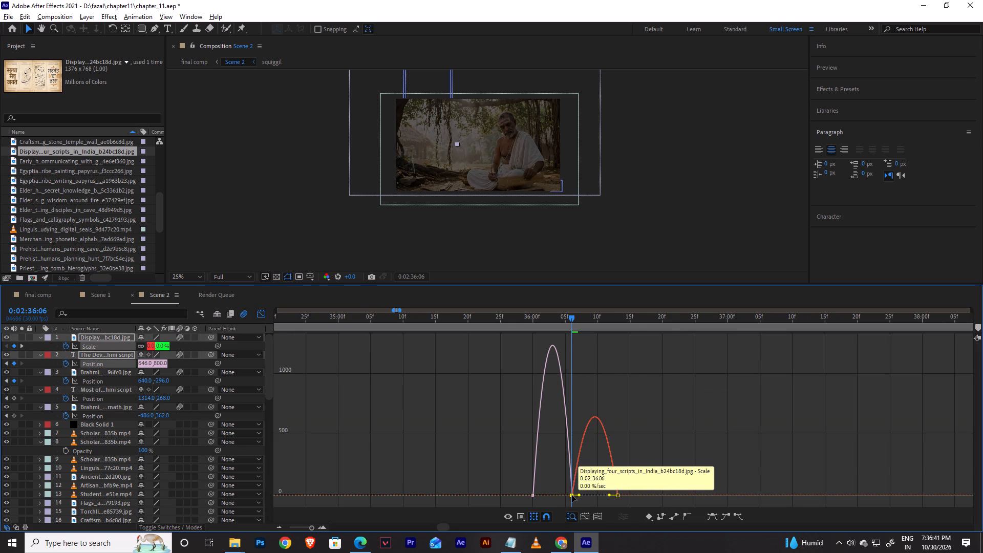
pyautogui.moveTo(580, 496); pyautogui.dragTo(588, 494)
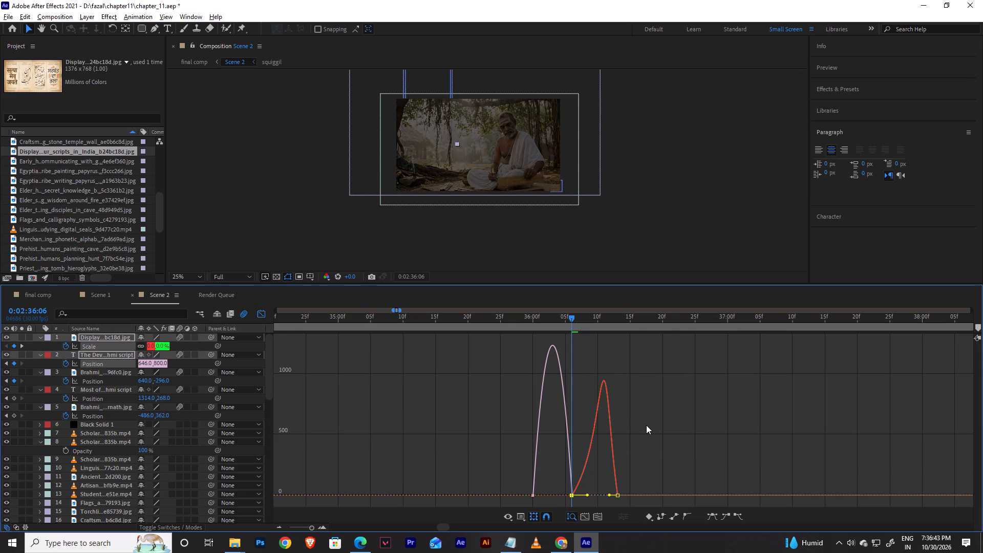
pyautogui.press('space')
pyautogui.press('space')
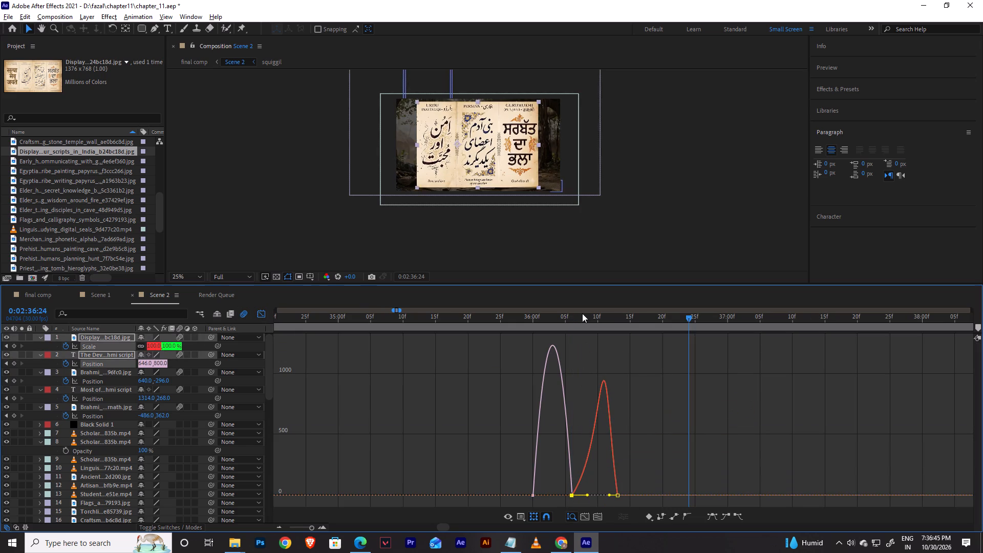
pyautogui.moveTo(579, 313); pyautogui.dragTo(620, 322)
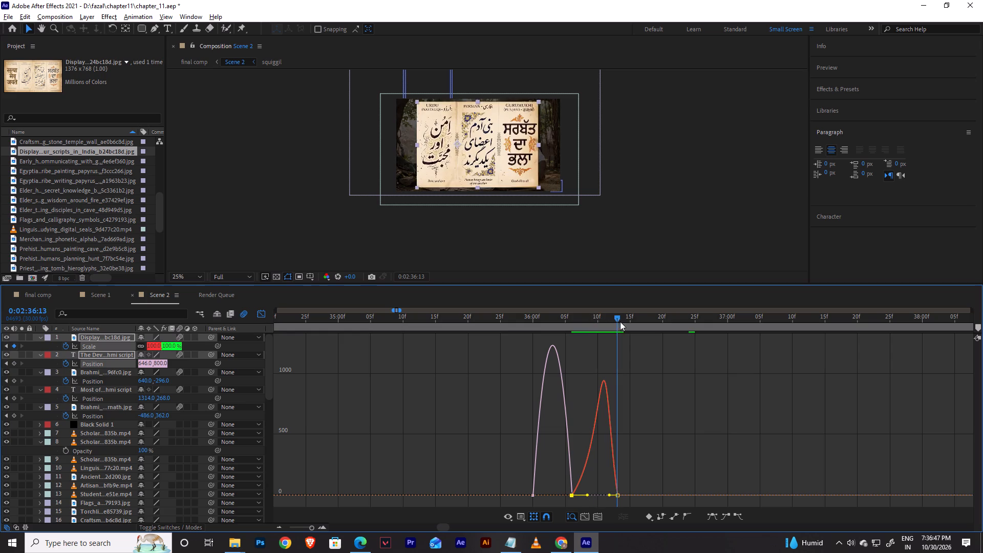
pyautogui.moveTo(620, 322); pyautogui.dragTo(585, 336)
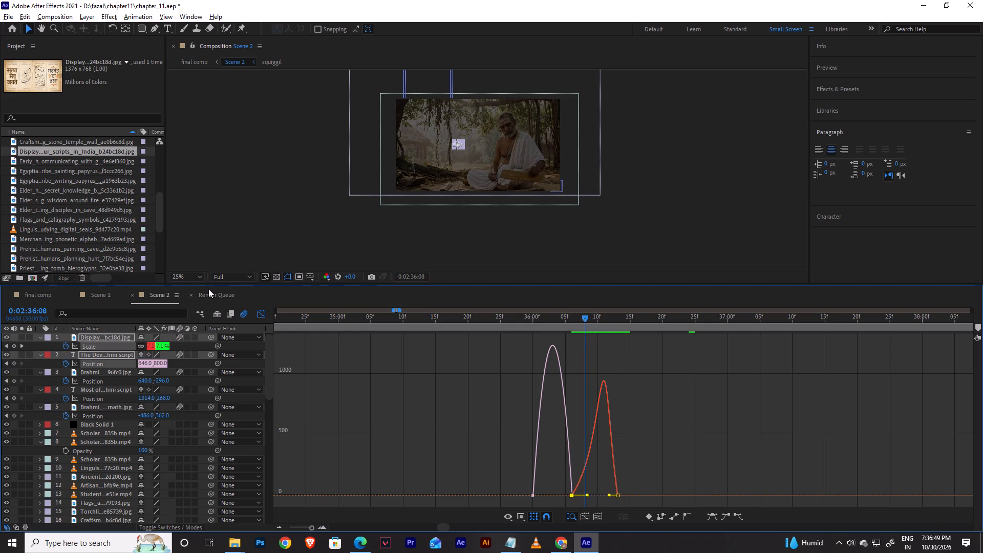
pyautogui.click(258, 318)
pyautogui.click(606, 364)
# At 0:02:36:13, move the scripts image's anchor point to the middle of its three script panels with the Pan Behind tool.
pyautogui.click(579, 324)
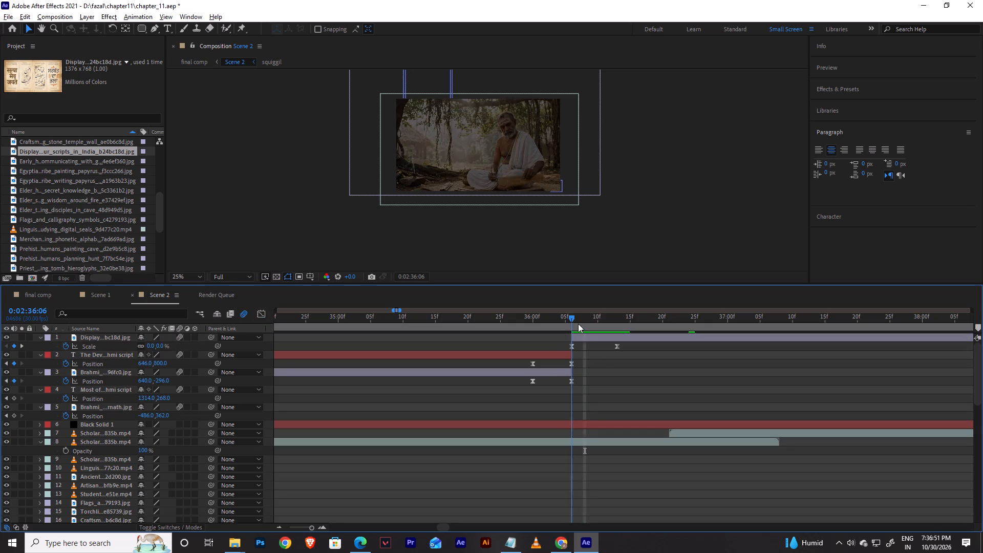
pyautogui.moveTo(604, 321); pyautogui.dragTo(618, 320)
pyautogui.click(624, 340)
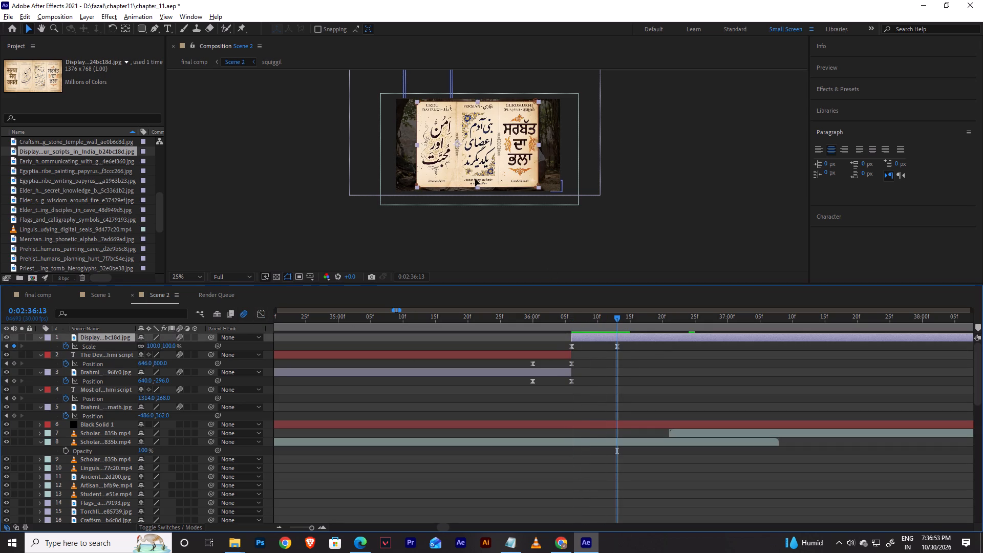
pyautogui.press('v')
pyautogui.press('y')
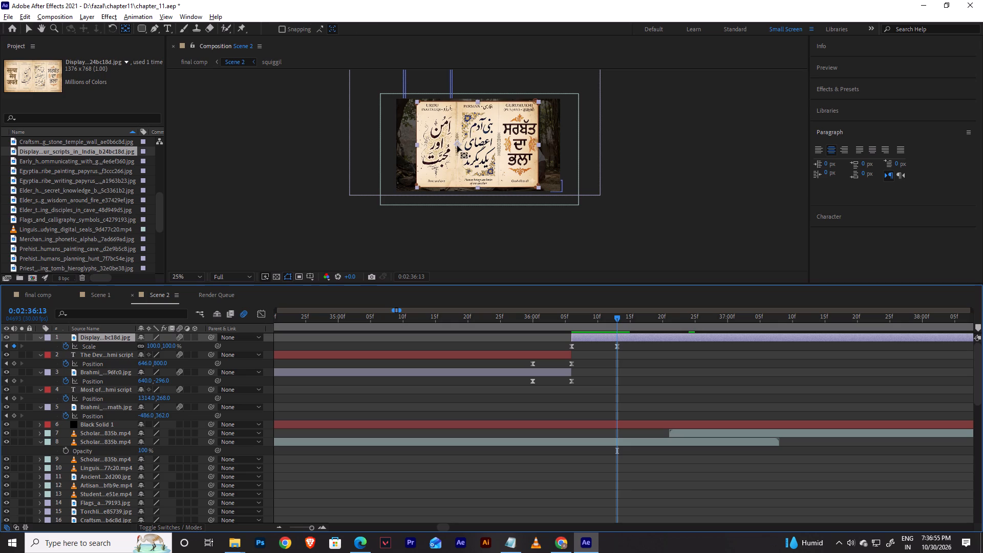
pyautogui.moveTo(457, 146); pyautogui.dragTo(478, 146)
pyautogui.hotkey('ctrl', 'z')
pyautogui.click(633, 367)
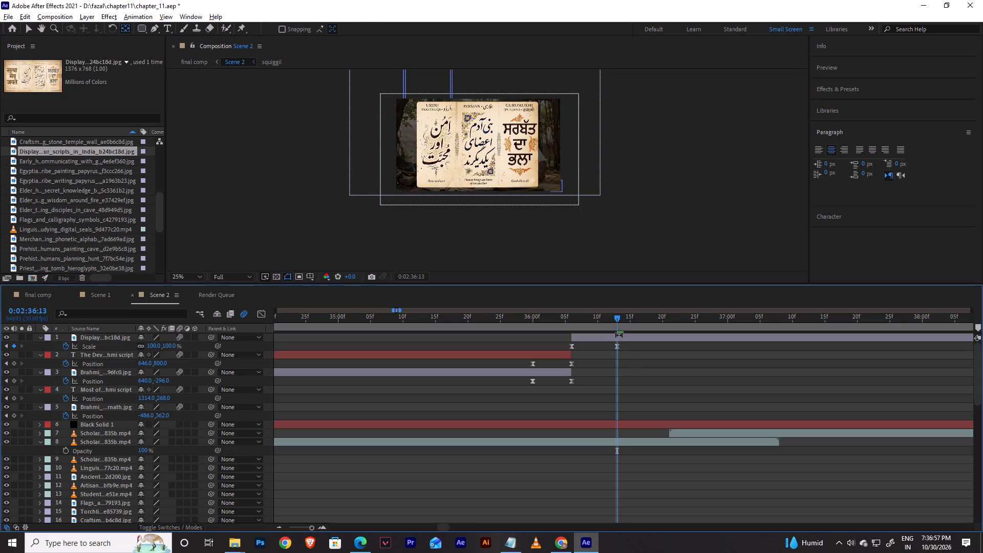
pyautogui.click(618, 335)
pyautogui.moveTo(457, 143); pyautogui.dragTo(477, 141)
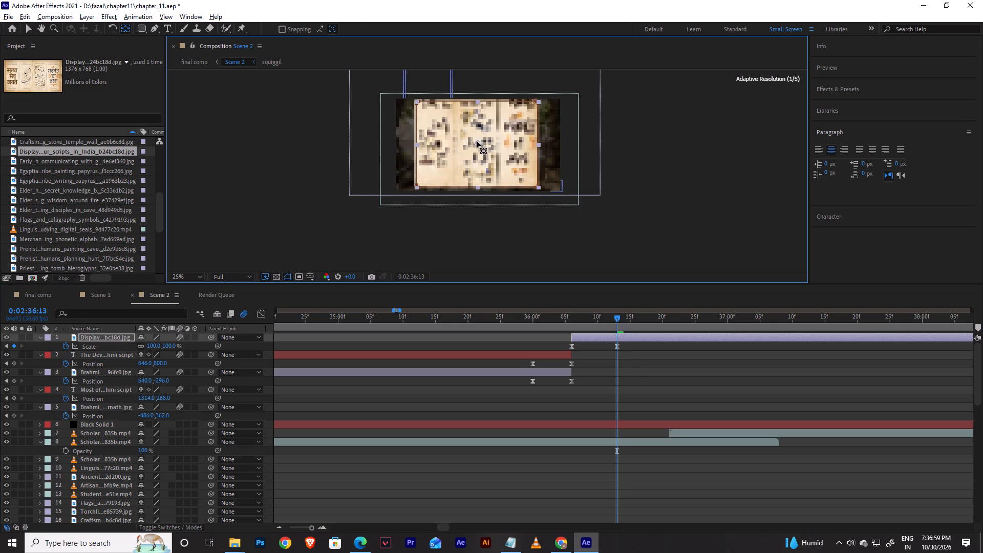
pyautogui.moveTo(477, 141); pyautogui.dragTo(476, 141)
# Preview the scripts image scaling in from its new anchor point.
pyautogui.click(664, 393)
pyautogui.moveTo(615, 324); pyautogui.dragTo(597, 325)
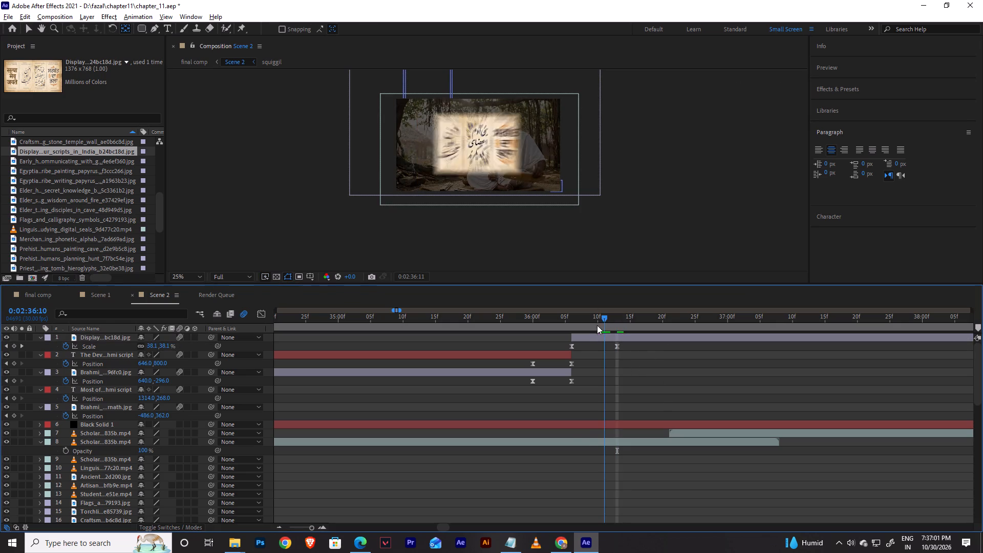
pyautogui.moveTo(597, 325); pyautogui.dragTo(594, 327)
pyautogui.press('space')
pyautogui.press('space')
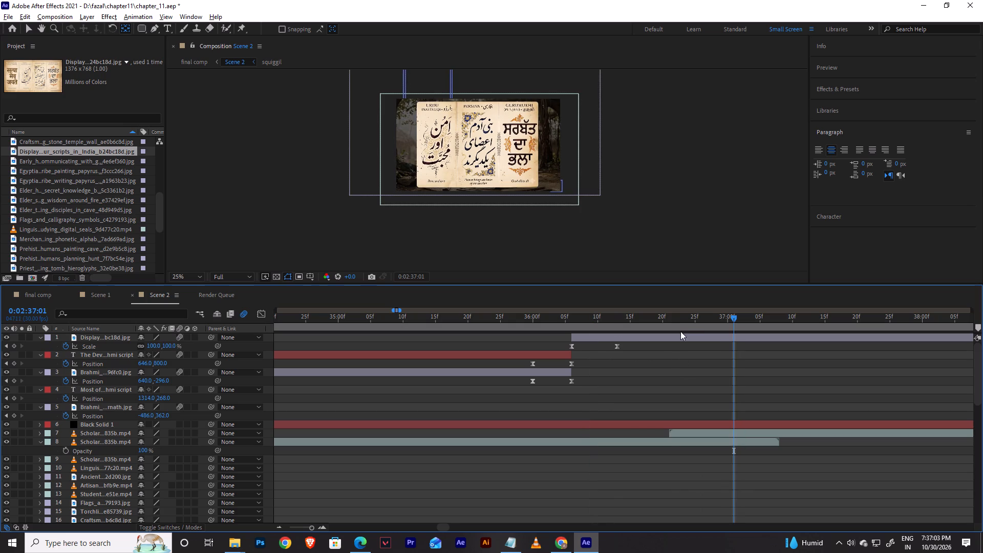
# Enlarge the composition view on the scripts image at 0:02:36:21 and save the project.
pyautogui.keyDown('shift'); pyautogui.moveTo(683, 317); pyautogui.dragTo(674, 318); pyautogui.keyUp('shift')
pyautogui.click(674, 372)
pyautogui.click(666, 338)
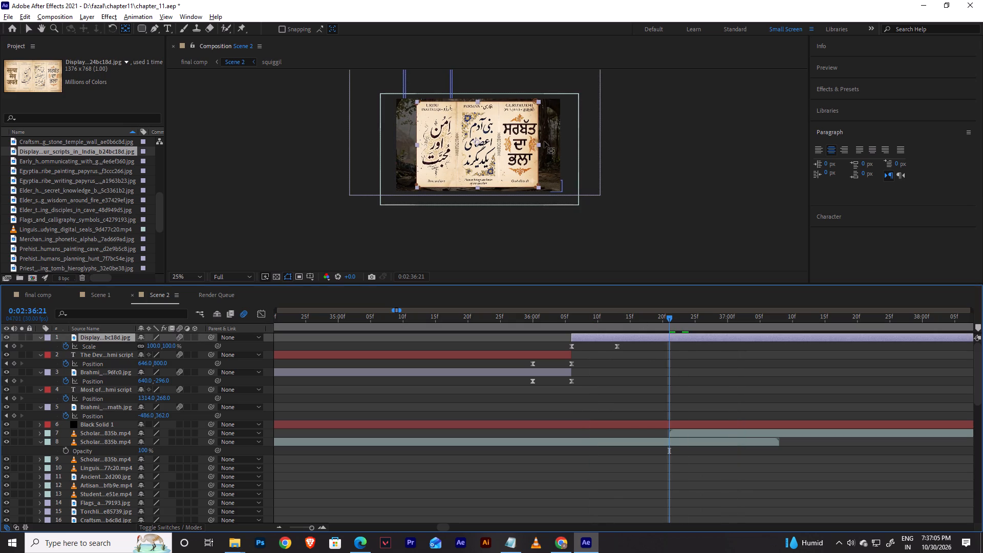
pyautogui.scroll(1, 610, 130)
pyautogui.press('space')
pyautogui.press('space')
pyautogui.moveTo(696, 128); pyautogui.dragTo(702, 188)
pyautogui.hotkey('ctrl', 's')
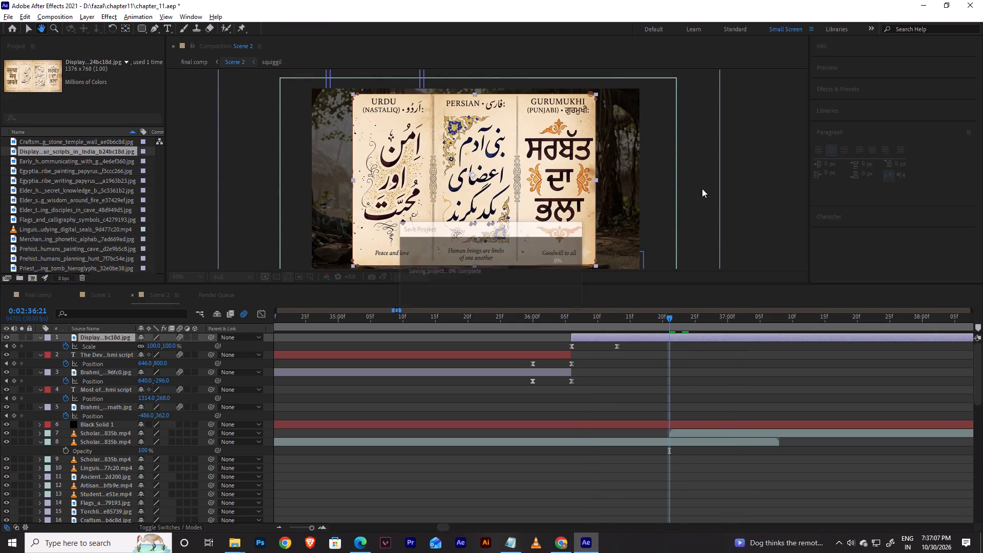
# Duplicate the scripts image layer and add a black Color Overlay layer style to the upper copy.
pyautogui.click(688, 378)
pyautogui.click(671, 336)
pyautogui.hotkey('ctrl', 'd')
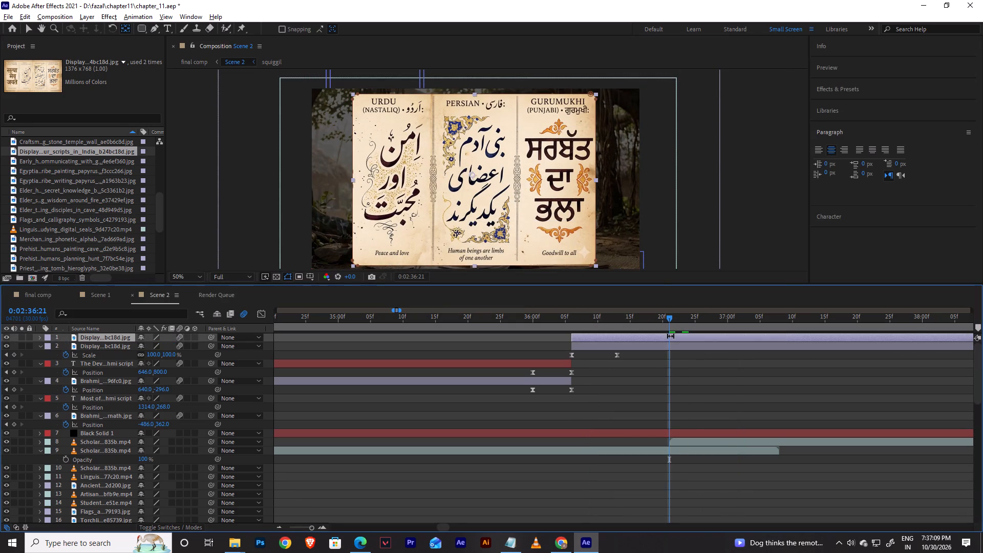
pyautogui.rightClick(671, 336)
pyautogui.click(701, 177)
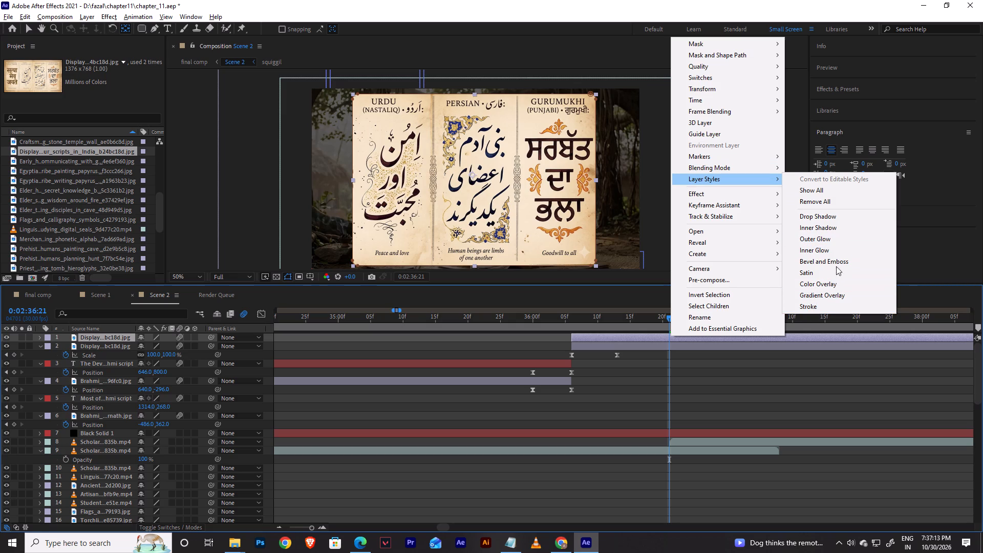
pyautogui.click(830, 286)
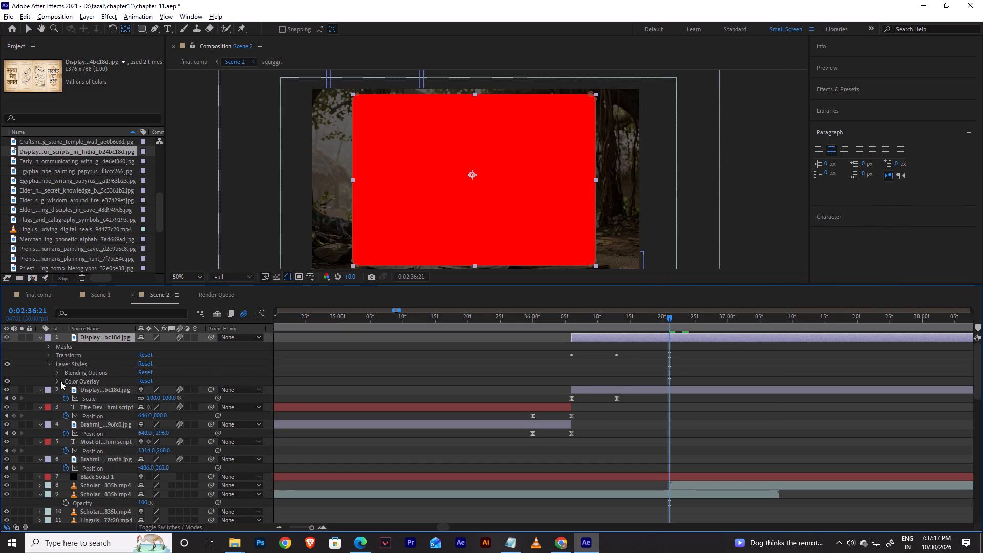
pyautogui.click(60, 381)
pyautogui.click(56, 385)
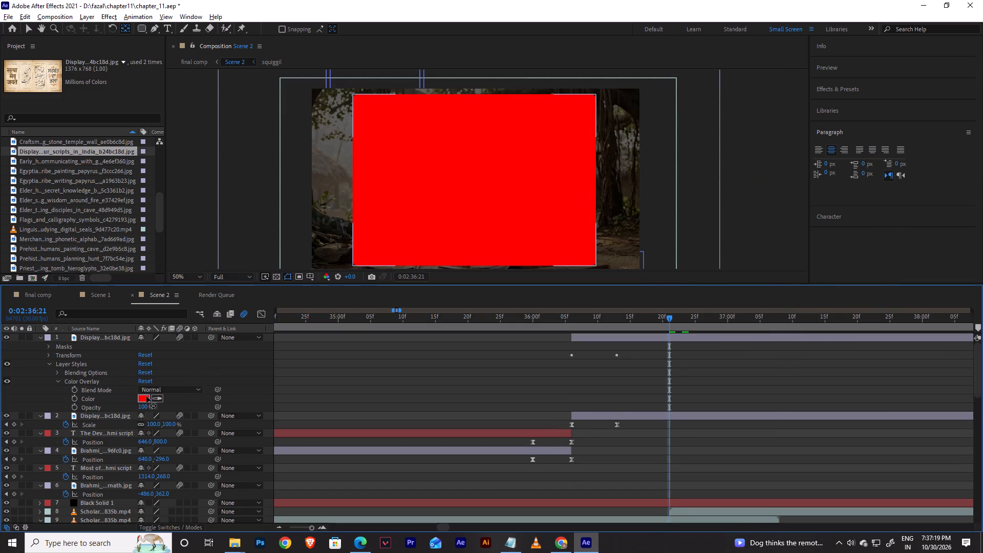
pyautogui.click(146, 396)
pyautogui.moveTo(577, 344); pyautogui.dragTo(496, 429)
pyautogui.press('Return')
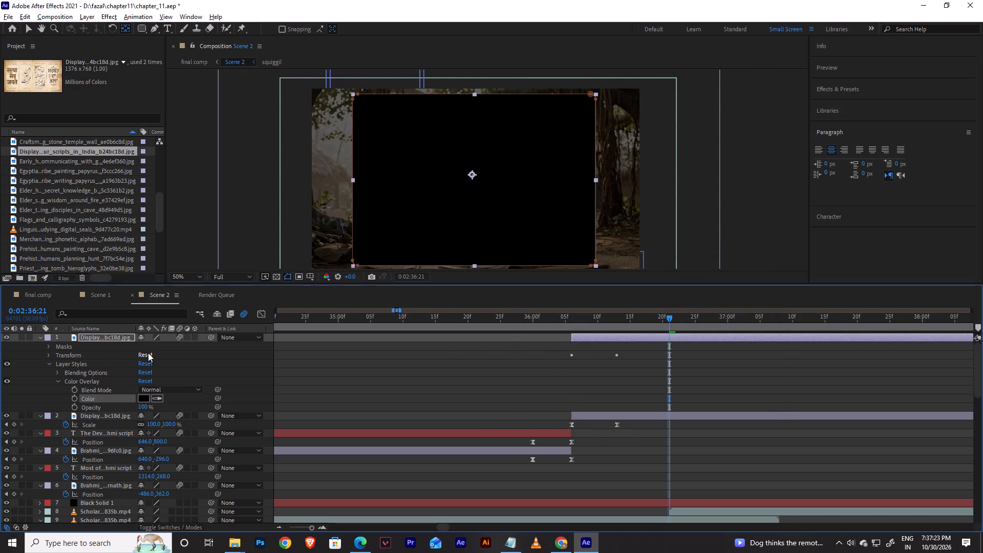
# Set the opacity of the black-overlaid scripts copy to 65% and save the project.
pyautogui.press('t')
pyautogui.moveTo(142, 346); pyautogui.dragTo(130, 349)
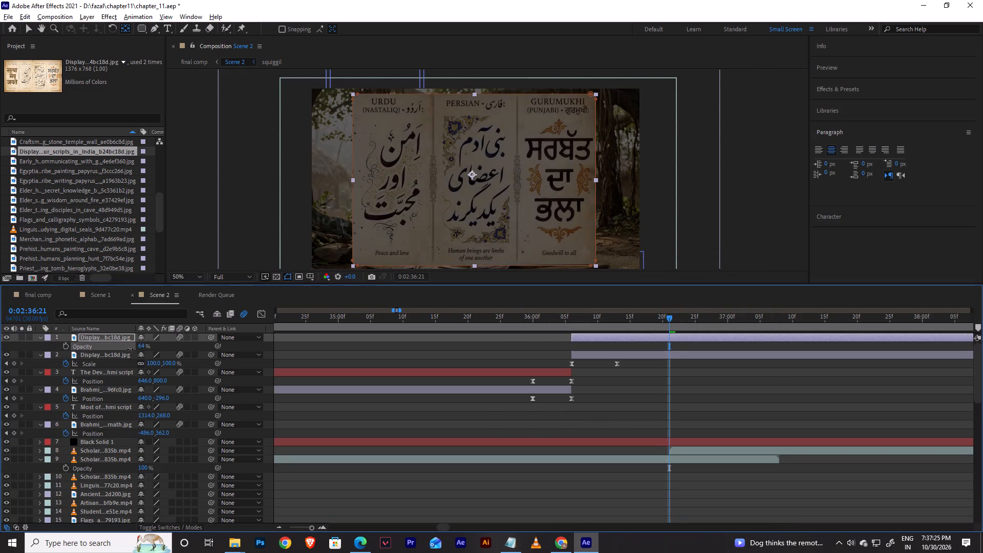
pyautogui.moveTo(130, 349); pyautogui.dragTo(128, 350)
pyautogui.click(670, 382)
pyautogui.click(663, 389)
pyautogui.hotkey('ctrl', 's')
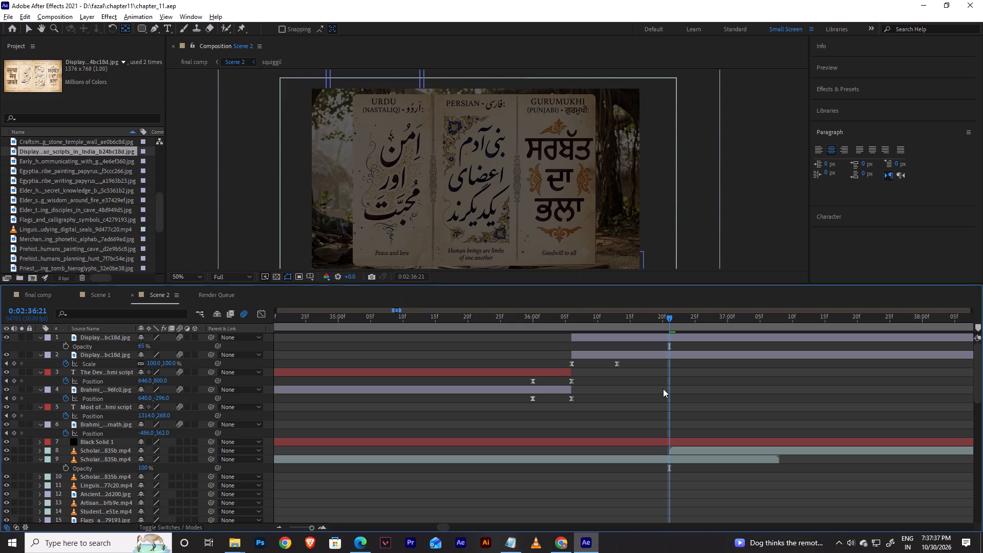
pyautogui.scroll(-1, 653, 248)
pyautogui.hotkey('ctrl', 's')
pyautogui.scroll(1, 683, 200)
pyautogui.press('space')
pyautogui.click(703, 184)
pyautogui.hotkey('ctrl', 's')
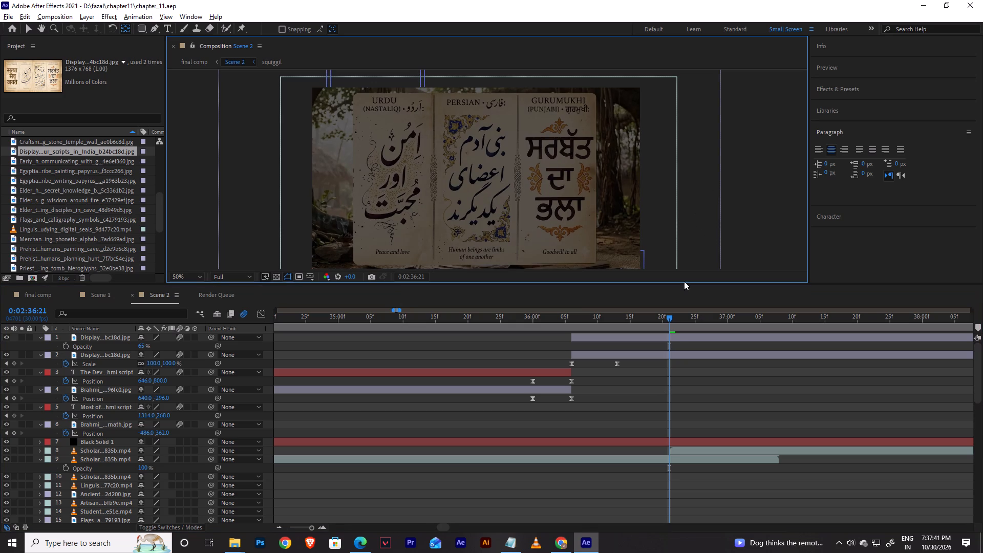
# Scrub back and forth through the darkened scripts image's scale-in, stopping at 0:02:36:13.
pyautogui.moveTo(618, 317); pyautogui.dragTo(593, 322)
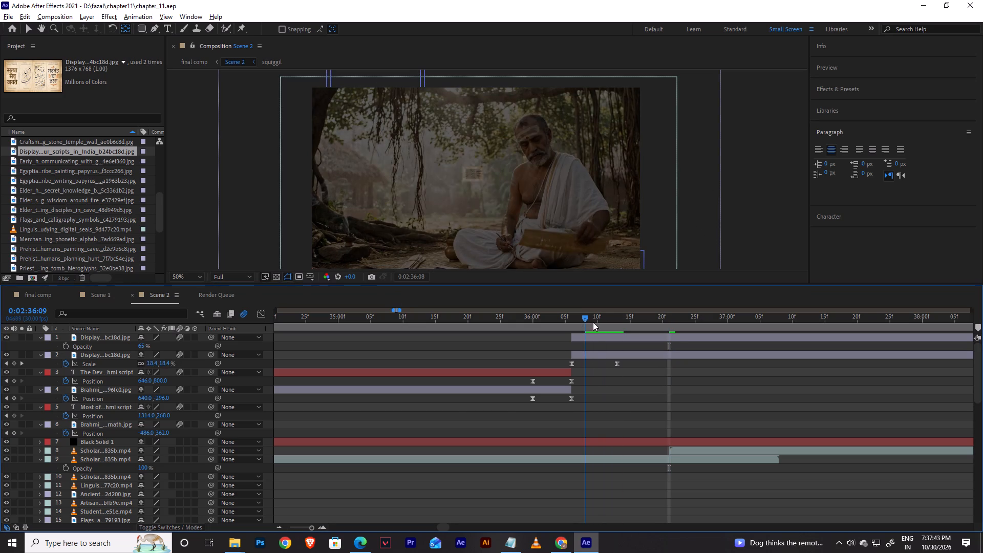
pyautogui.moveTo(593, 322); pyautogui.dragTo(613, 309)
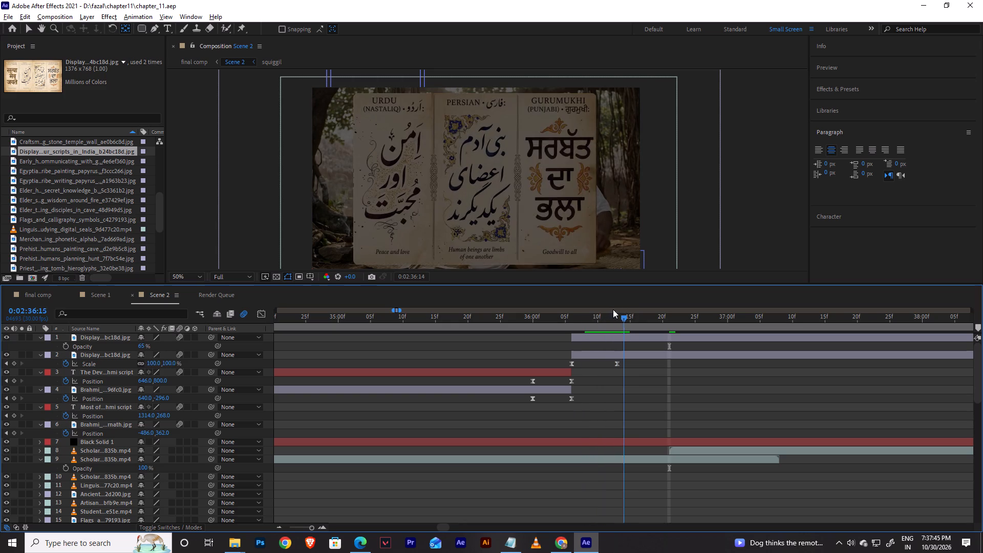
pyautogui.moveTo(613, 309); pyautogui.dragTo(611, 306)
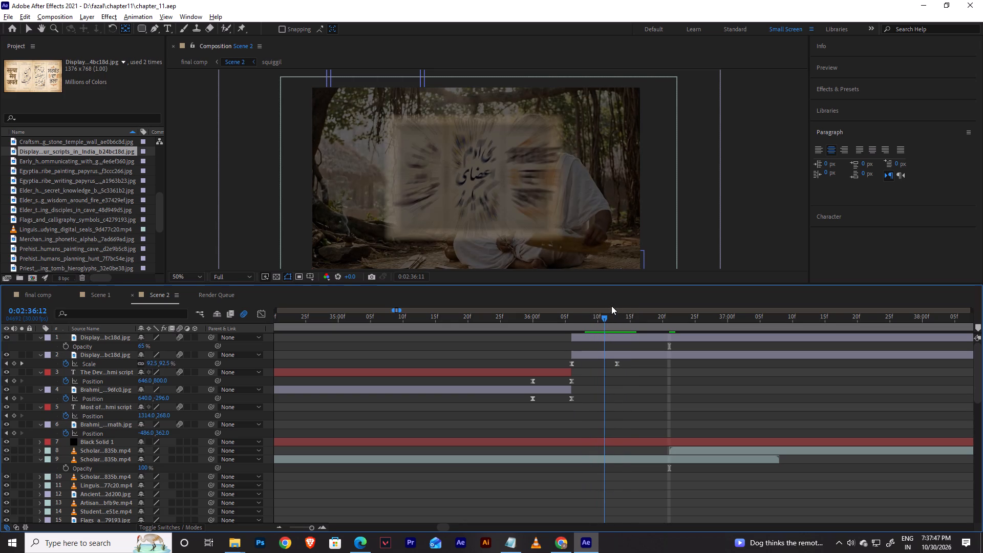
pyautogui.moveTo(611, 306); pyautogui.dragTo(580, 308)
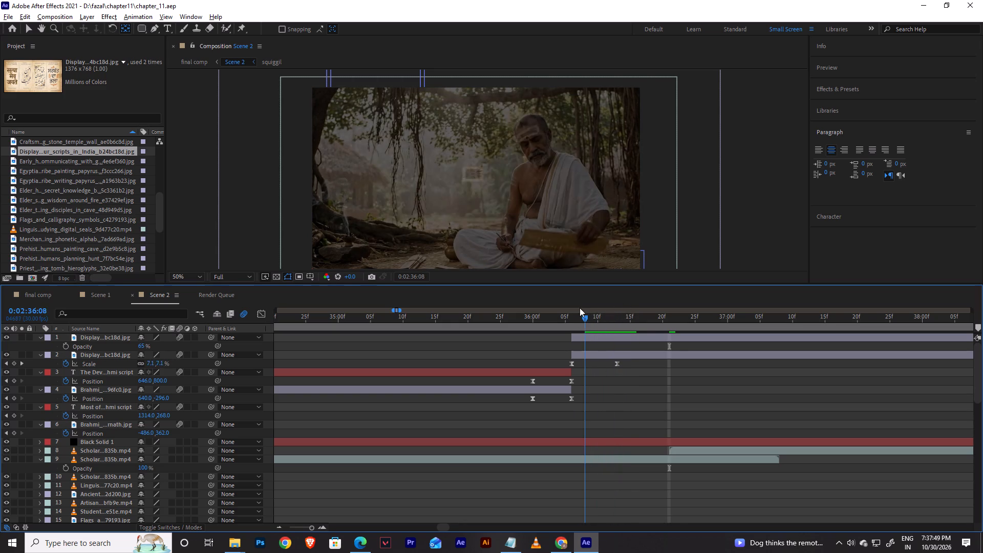
pyautogui.moveTo(580, 308); pyautogui.dragTo(615, 301)
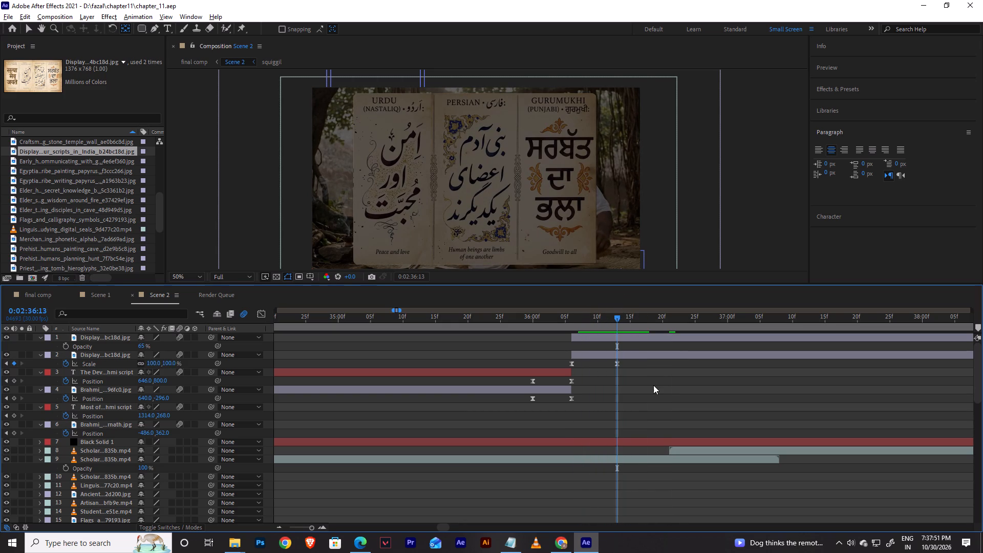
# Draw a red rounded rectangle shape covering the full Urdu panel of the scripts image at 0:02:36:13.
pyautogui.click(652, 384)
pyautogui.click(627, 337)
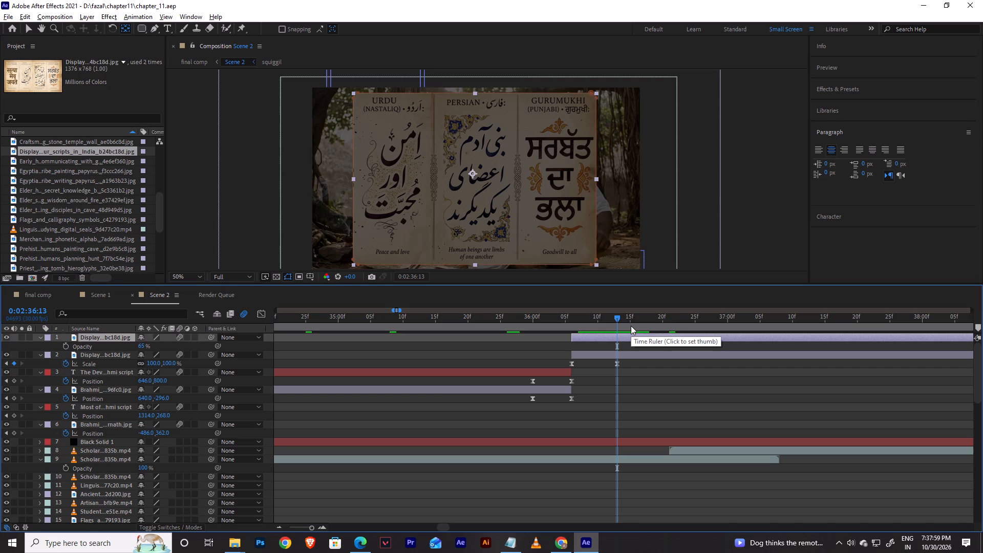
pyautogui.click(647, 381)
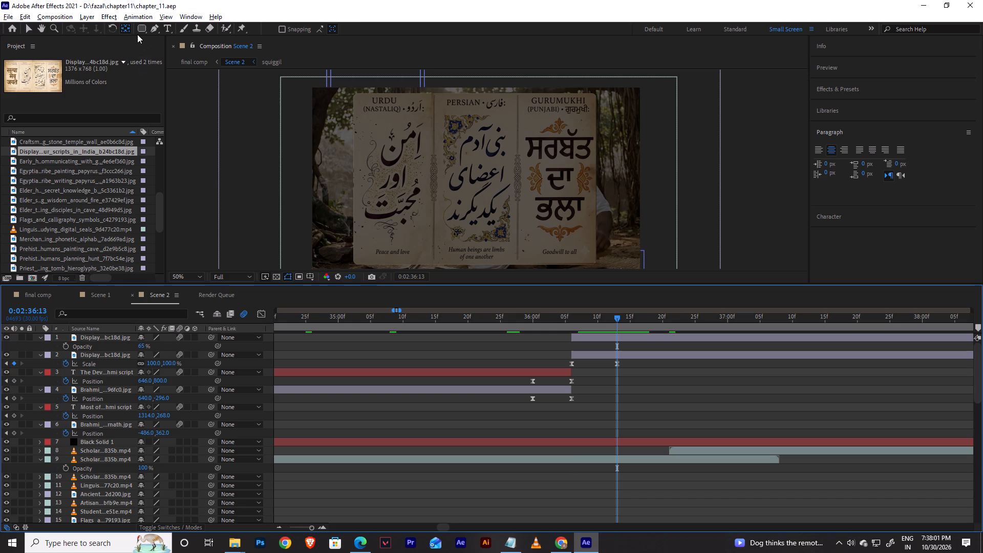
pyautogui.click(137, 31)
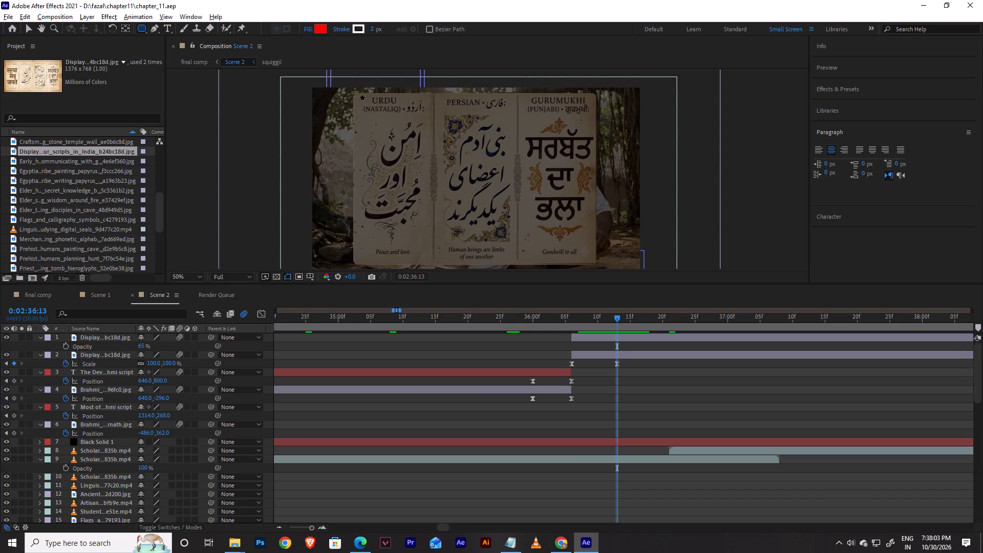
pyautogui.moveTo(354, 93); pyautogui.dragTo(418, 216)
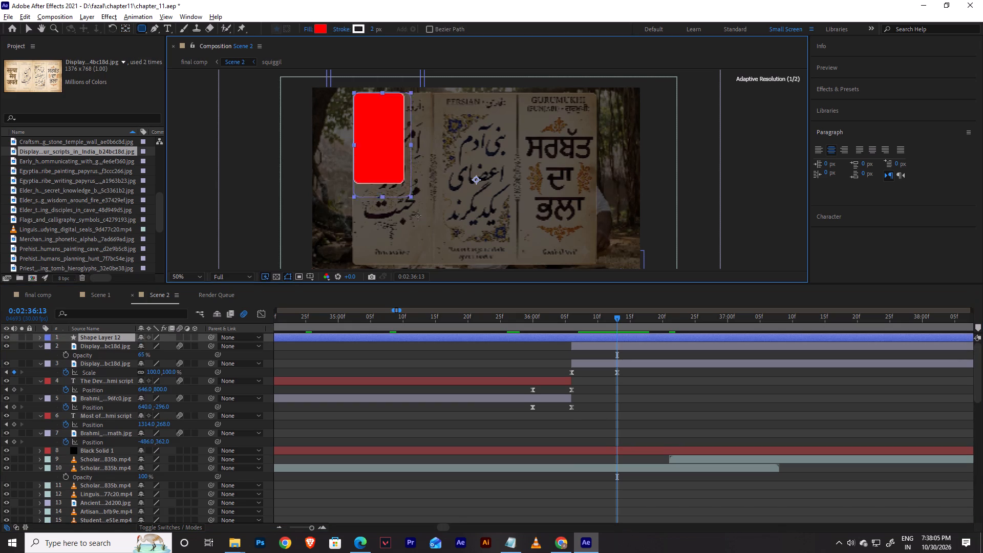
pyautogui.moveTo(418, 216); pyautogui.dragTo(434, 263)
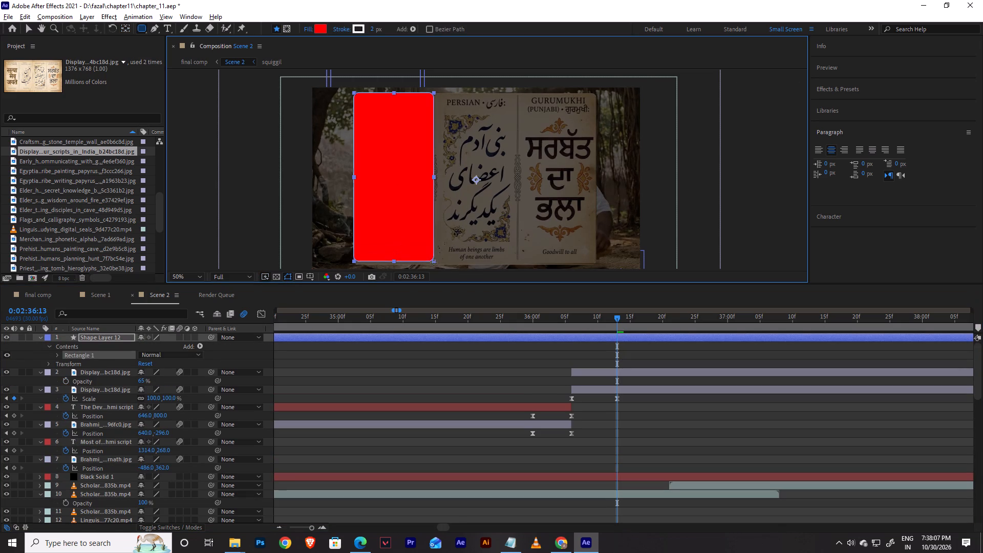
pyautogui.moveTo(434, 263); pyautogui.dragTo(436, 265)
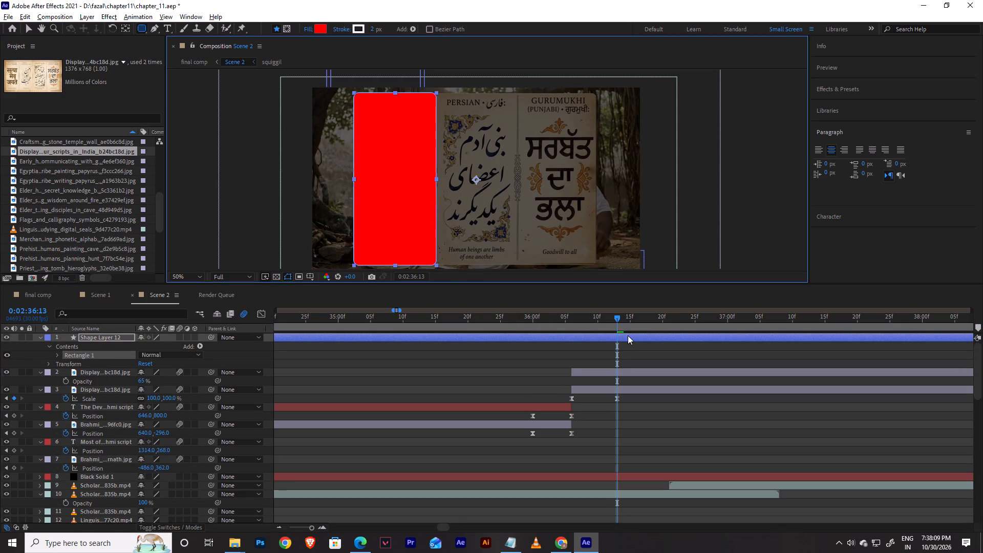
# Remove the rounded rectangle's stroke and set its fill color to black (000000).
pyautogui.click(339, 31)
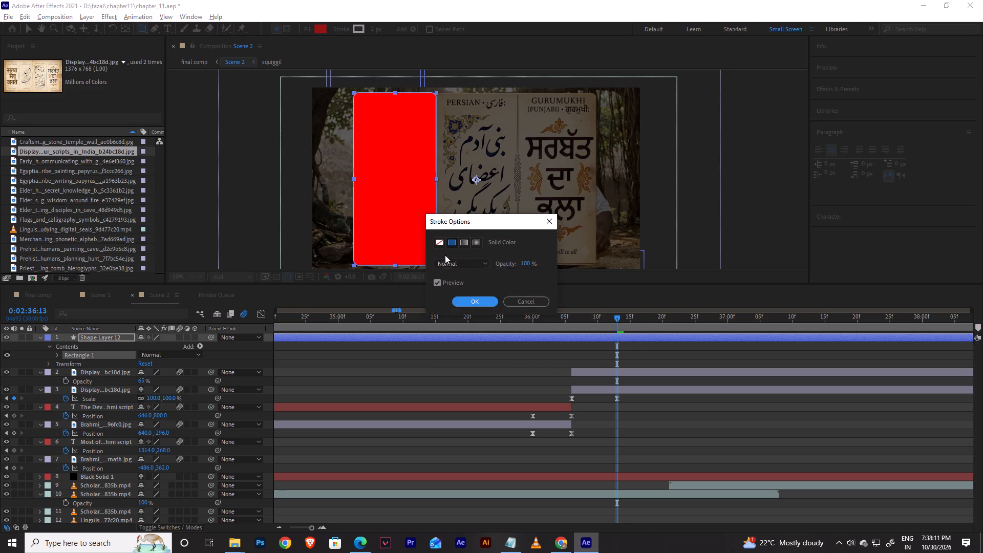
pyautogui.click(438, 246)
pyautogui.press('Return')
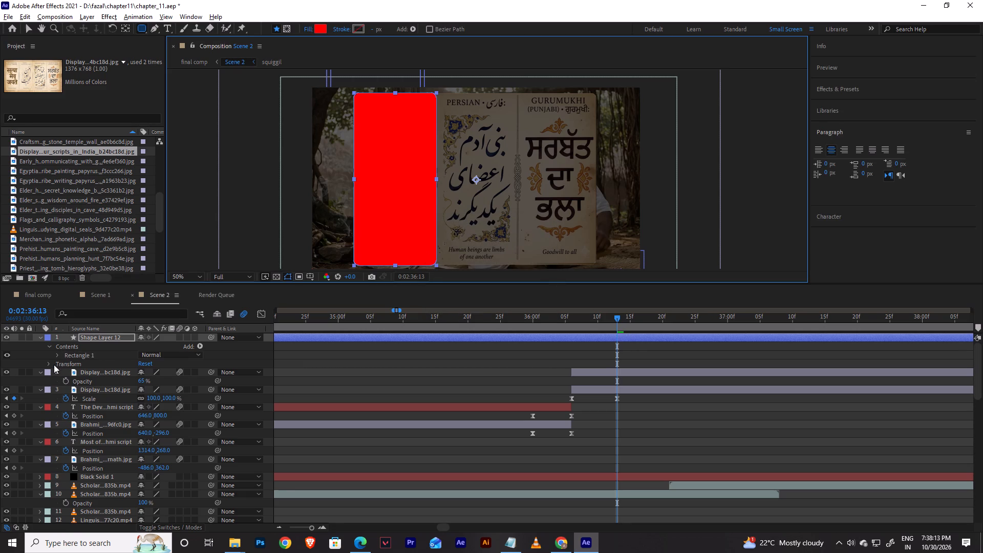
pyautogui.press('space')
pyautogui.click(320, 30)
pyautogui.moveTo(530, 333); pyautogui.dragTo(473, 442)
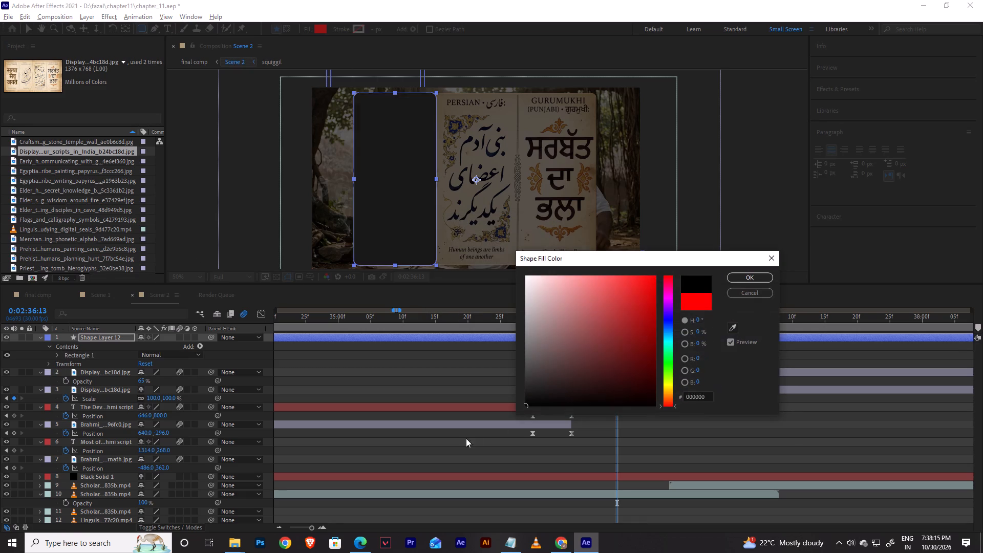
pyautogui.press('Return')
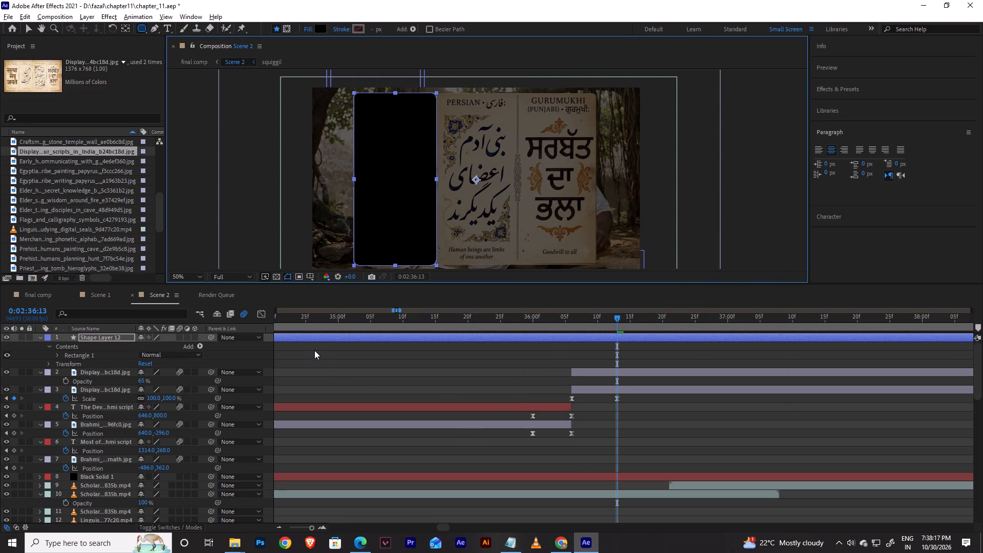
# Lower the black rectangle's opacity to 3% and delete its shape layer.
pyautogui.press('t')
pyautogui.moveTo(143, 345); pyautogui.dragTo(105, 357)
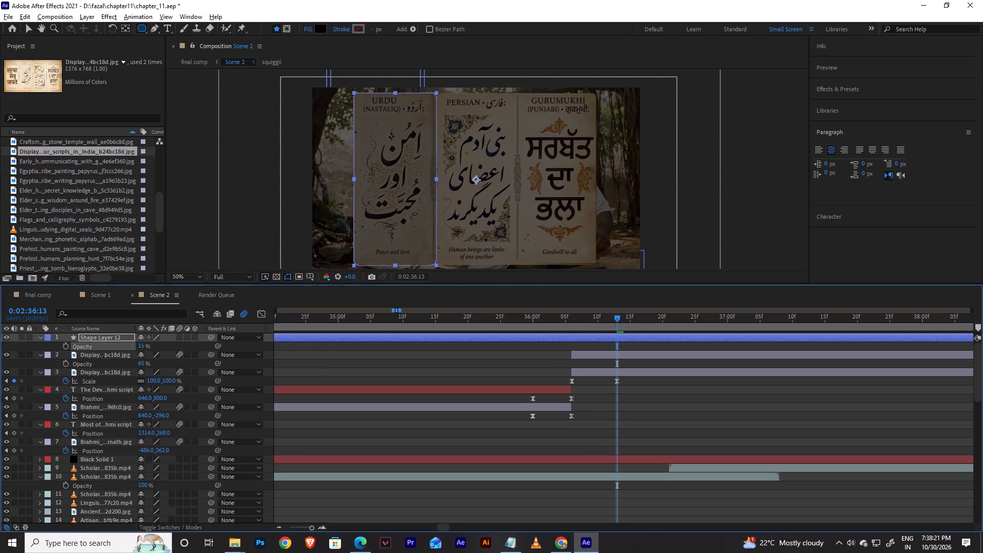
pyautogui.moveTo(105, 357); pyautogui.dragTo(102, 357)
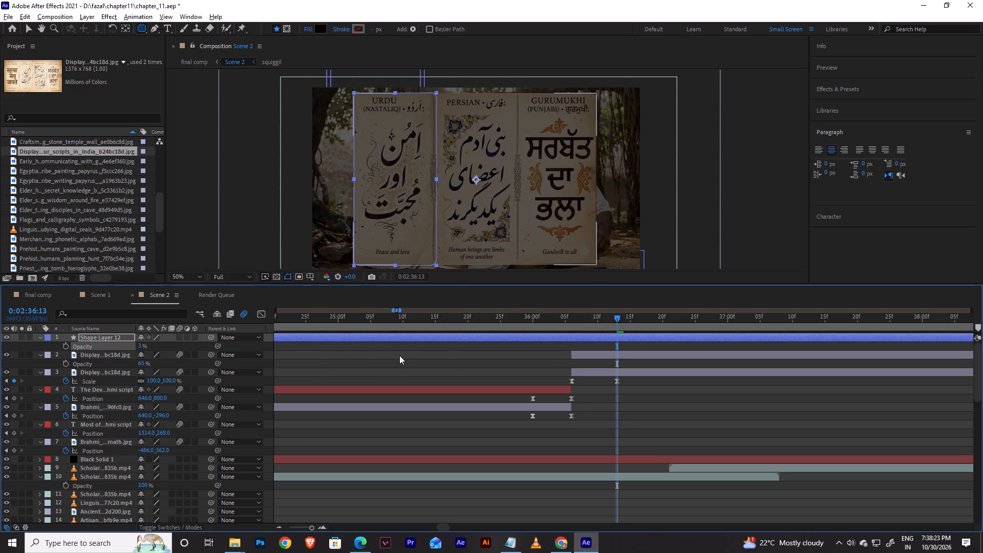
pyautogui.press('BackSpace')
# Preview the darkened scripts image from 0:02:36:07 and split the black-overlaid copy at 0:02:36:21.
pyautogui.click(616, 335)
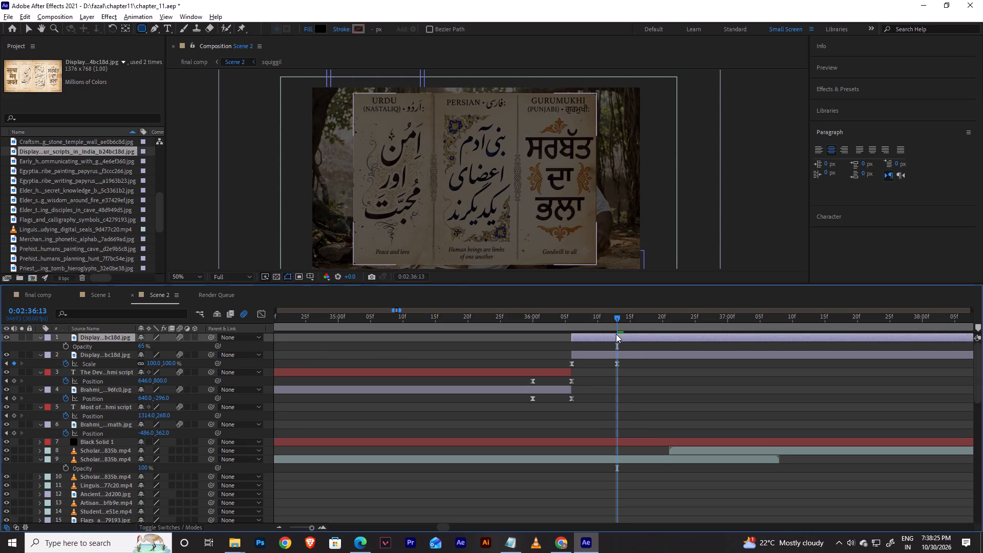
pyautogui.click(602, 336)
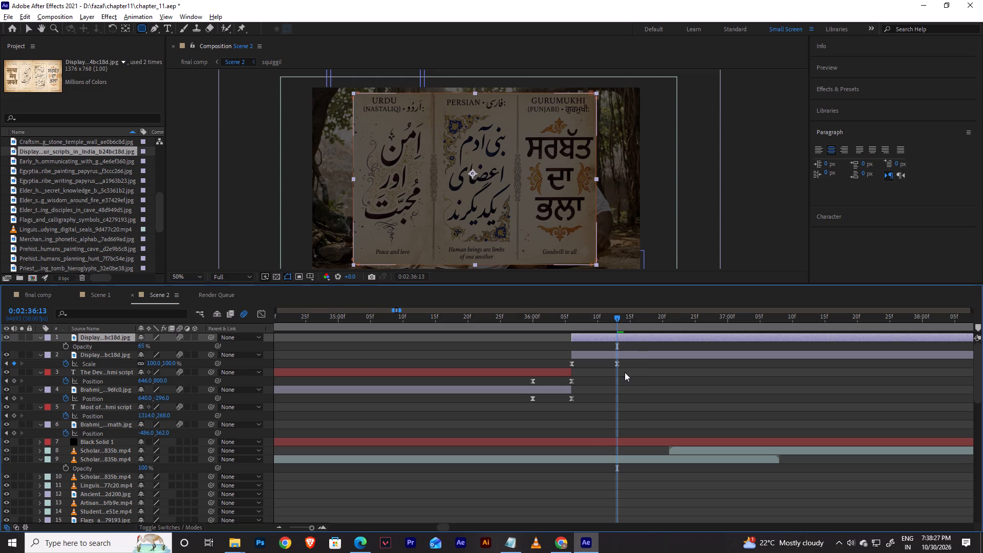
pyautogui.click(625, 372)
pyautogui.moveTo(601, 318); pyautogui.dragTo(576, 326)
pyautogui.press('space')
pyautogui.press('space')
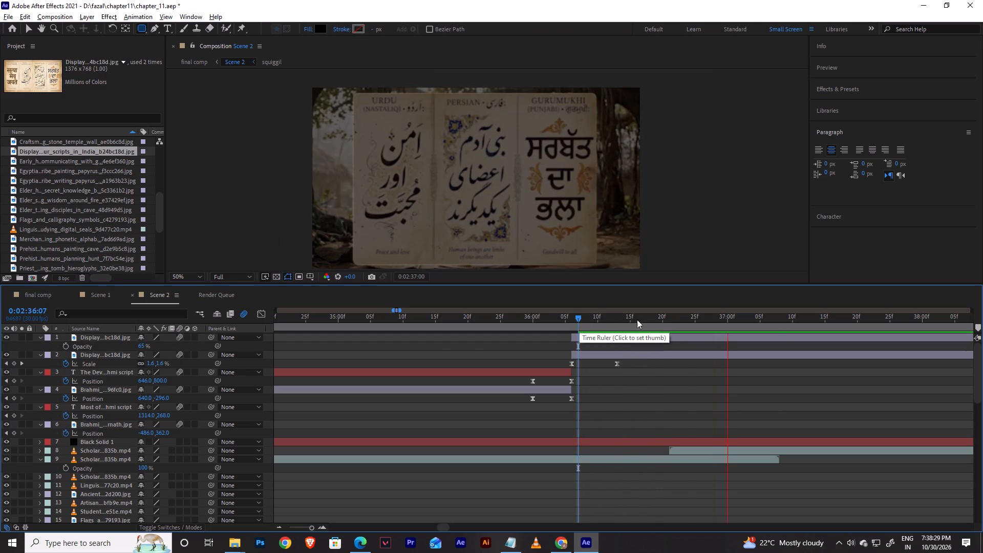
pyautogui.moveTo(646, 321); pyautogui.dragTo(671, 321)
pyautogui.press('space')
pyautogui.click(671, 321)
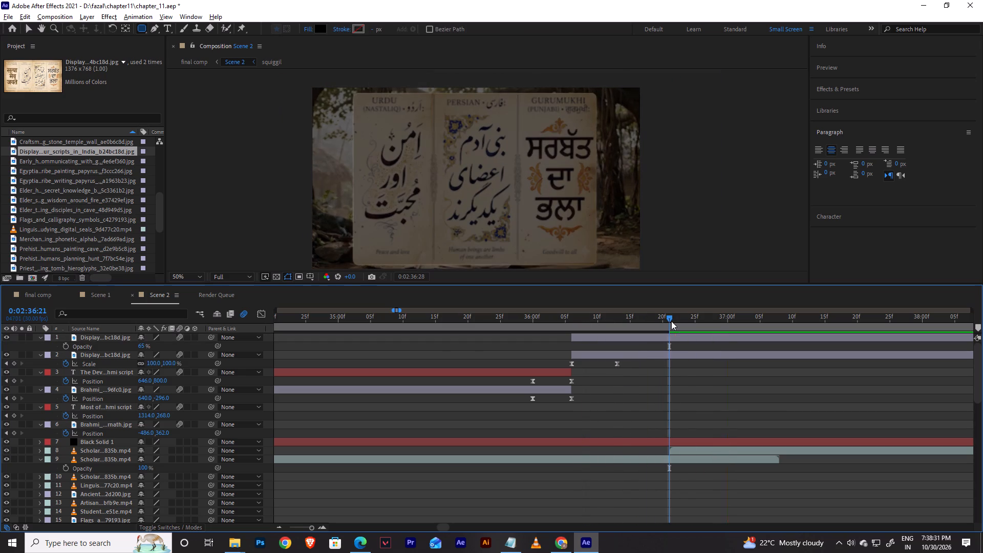
pyautogui.click(680, 341)
pyautogui.hotkey('ctrl', 'shift', 'd')
# Start adjusting the mask outline of the split-off black-overlaid scripts layer at its upper-left corner, beside the Urdu heading.
pyautogui.press('space')
pyautogui.press('space')
pyautogui.press('space')
pyautogui.press('space')
pyautogui.press('space')
pyautogui.moveTo(716, 388); pyautogui.dragTo(558, 416)
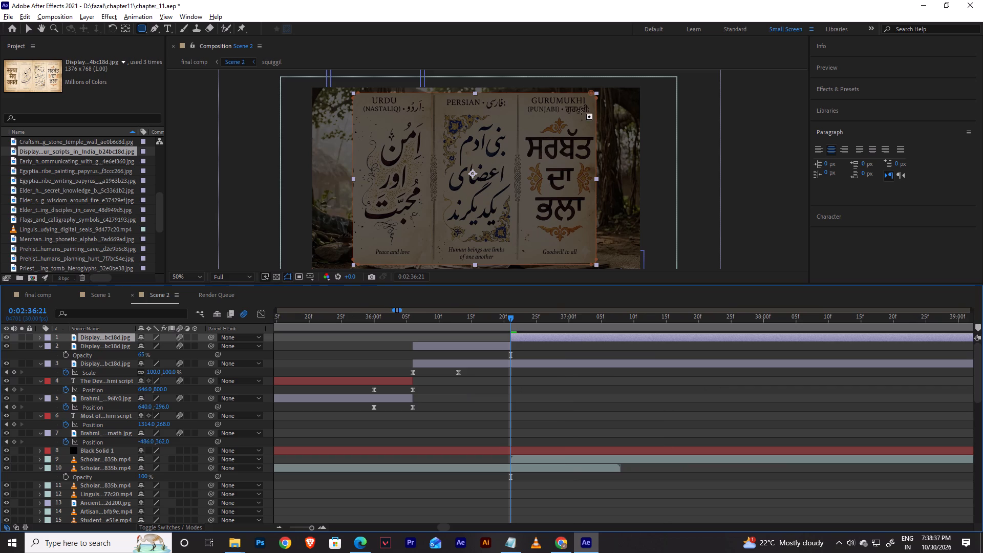
pyautogui.press('v')
pyautogui.click(356, 92)
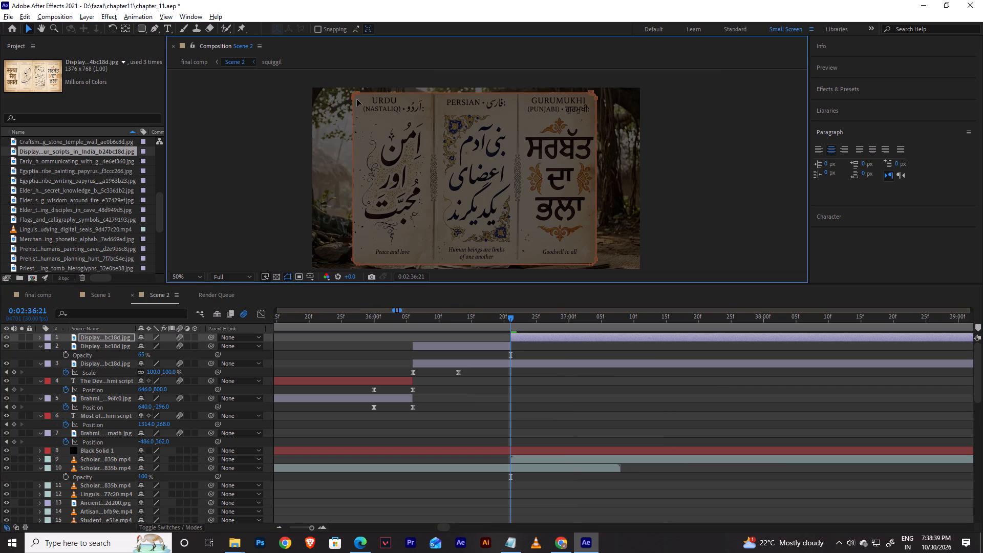
pyautogui.keyDown('shift'); pyautogui.click(354, 99); pyautogui.keyUp('shift')
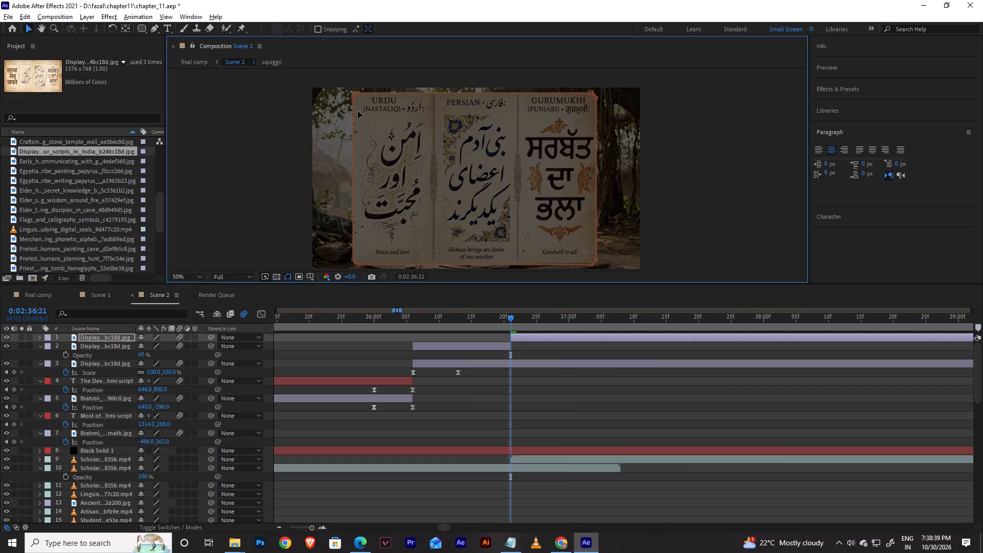